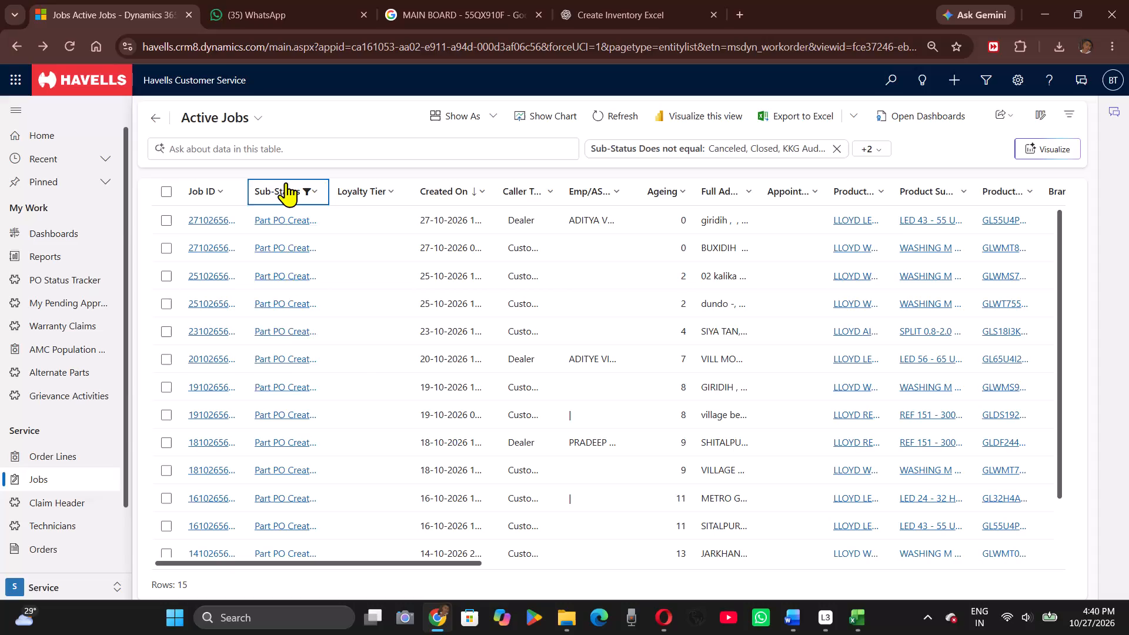
Reopen the Jobs list to clear the added Sub-Status column filter and refresh the Active Jobs view.
left_click(54, 477)
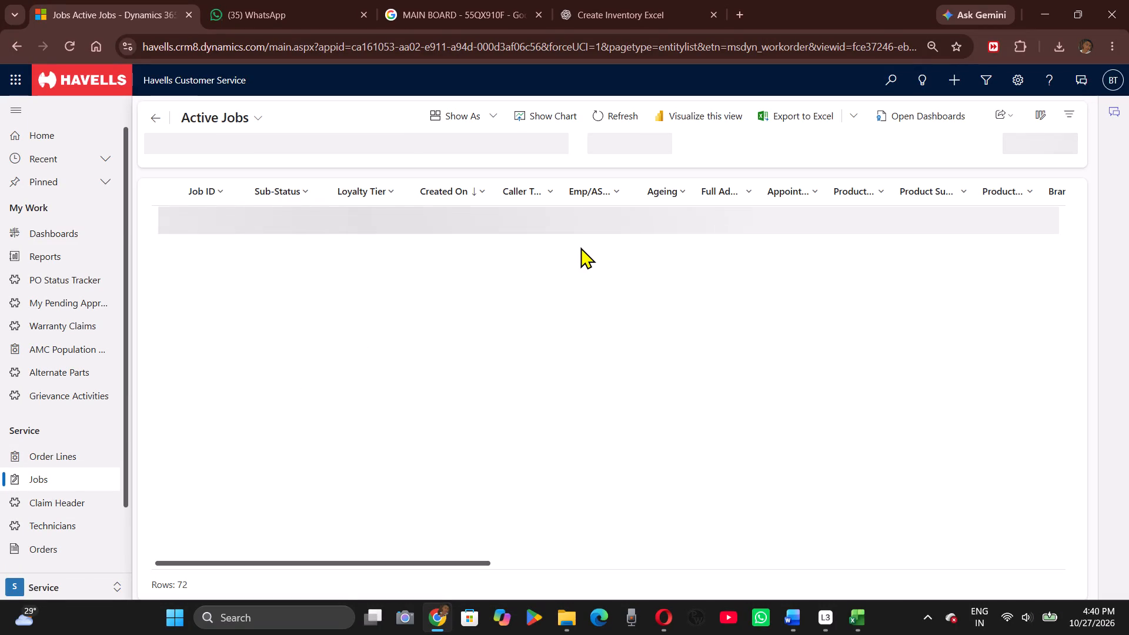
left_click(609, 115)
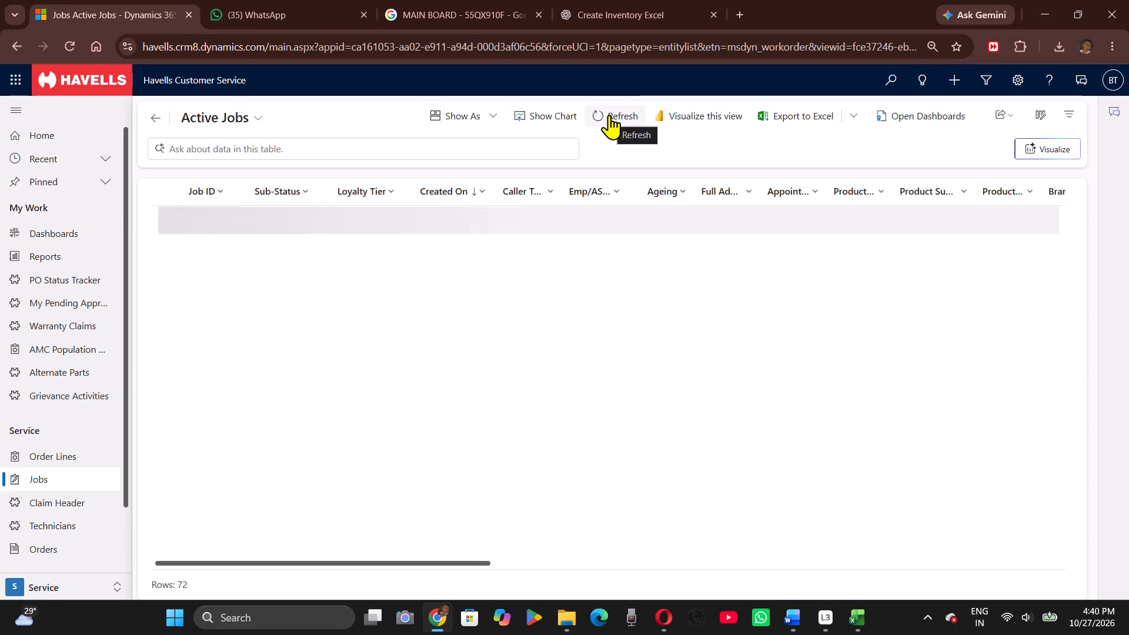
Examine the product, brand, call subtype, complaint and owner columns of the Active Jobs list.
scroll(629, 272, "left", 1)
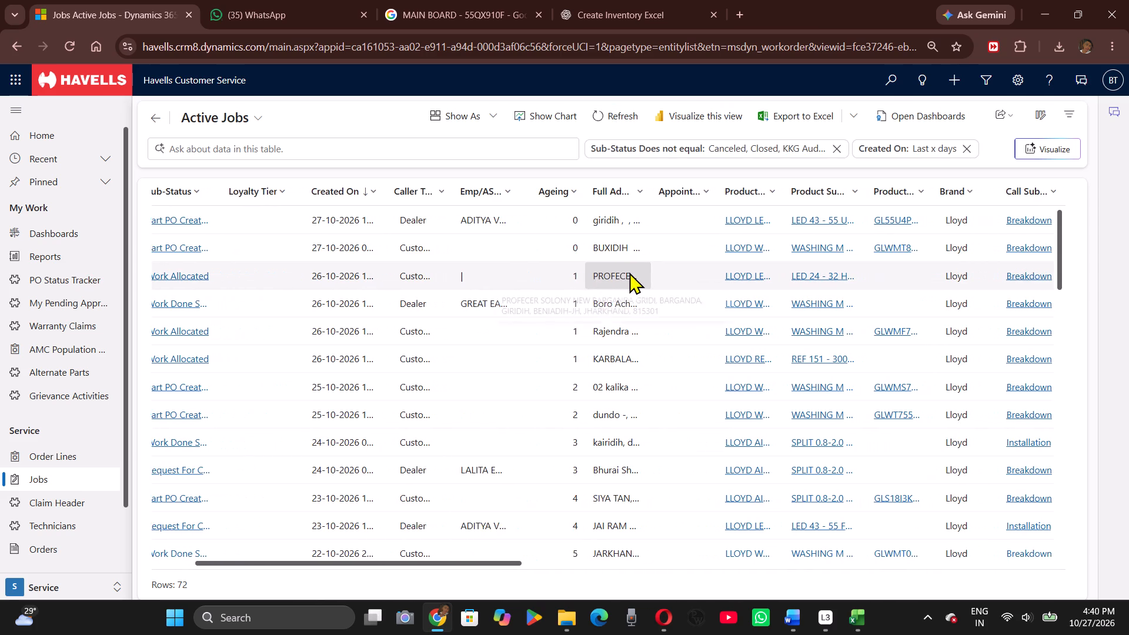
scroll(629, 272, "up", 1)
scroll(629, 272, "left", 1)
scroll(629, 272, "up", 1)
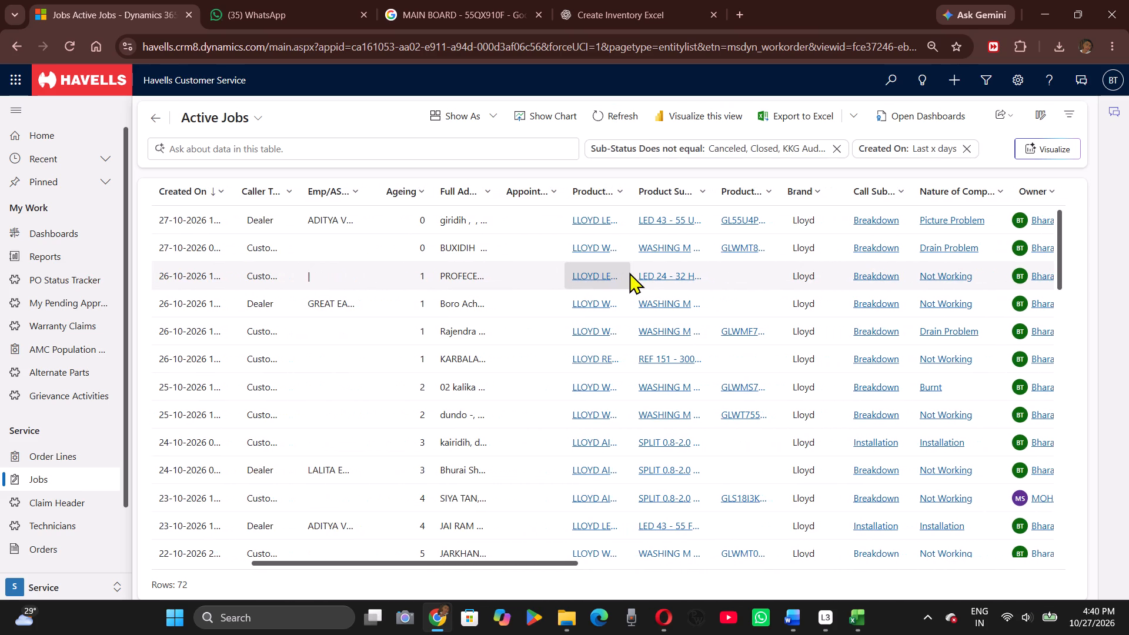
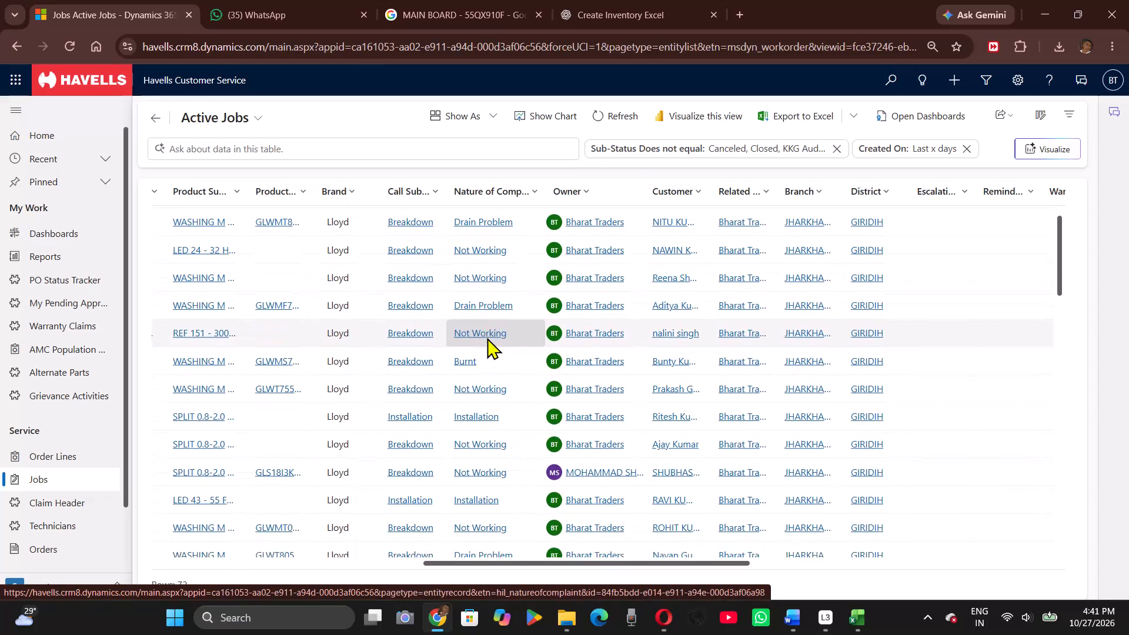
Look further through the Active Jobs rows, checking each job's product, call subtype, nature of complaint and owner.
scroll(487, 337, "down", 1)
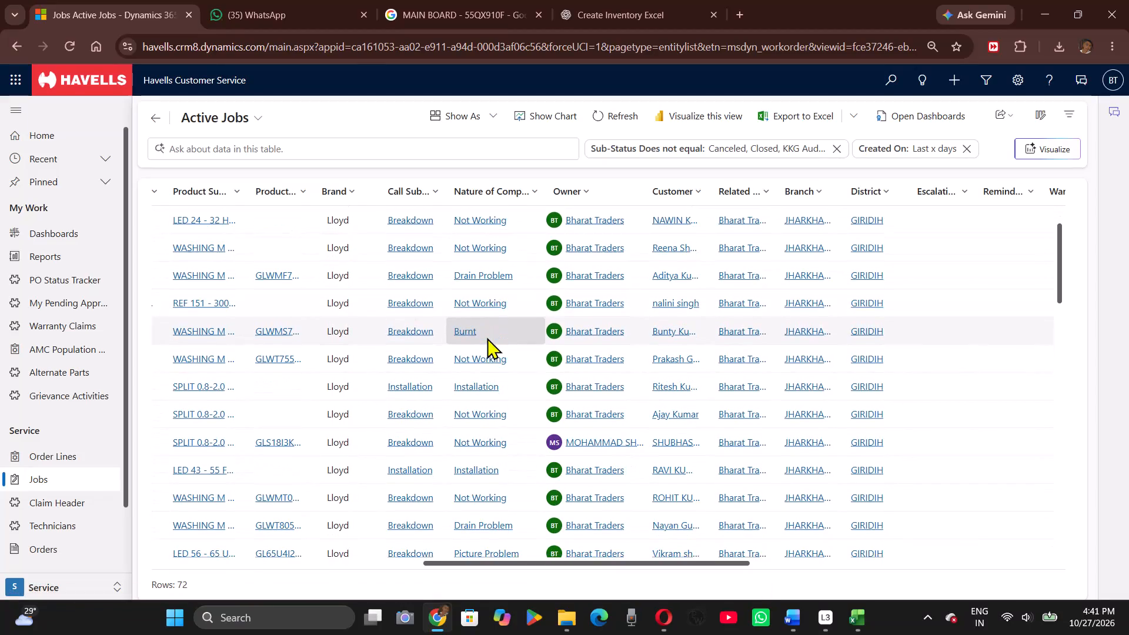
scroll(487, 337, "down", 1)
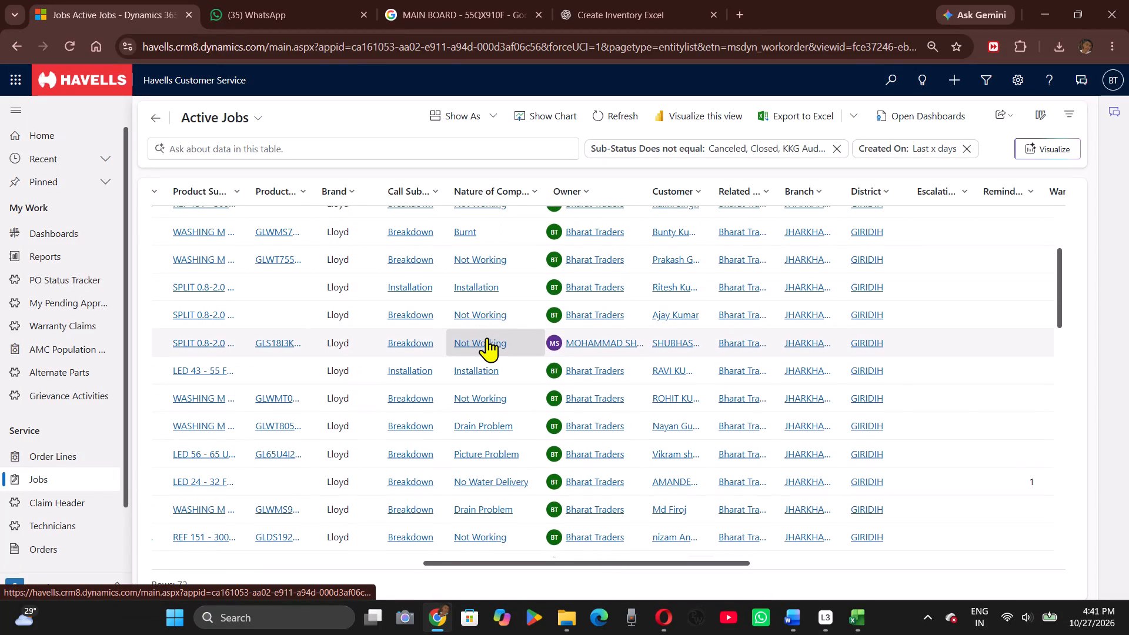
scroll(487, 337, "up", 1)
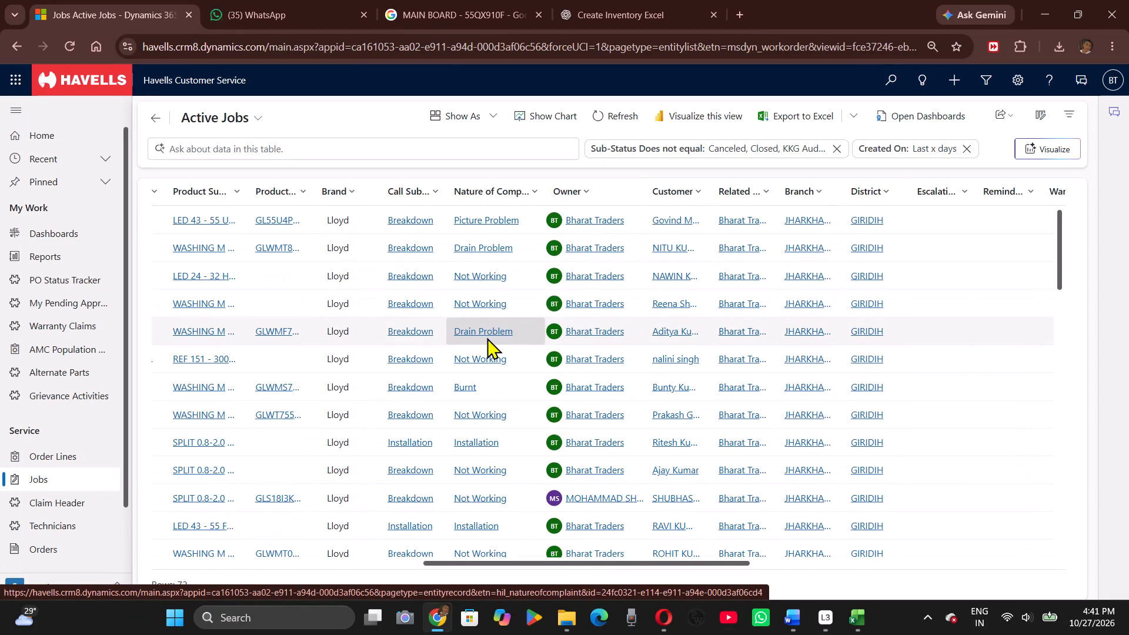
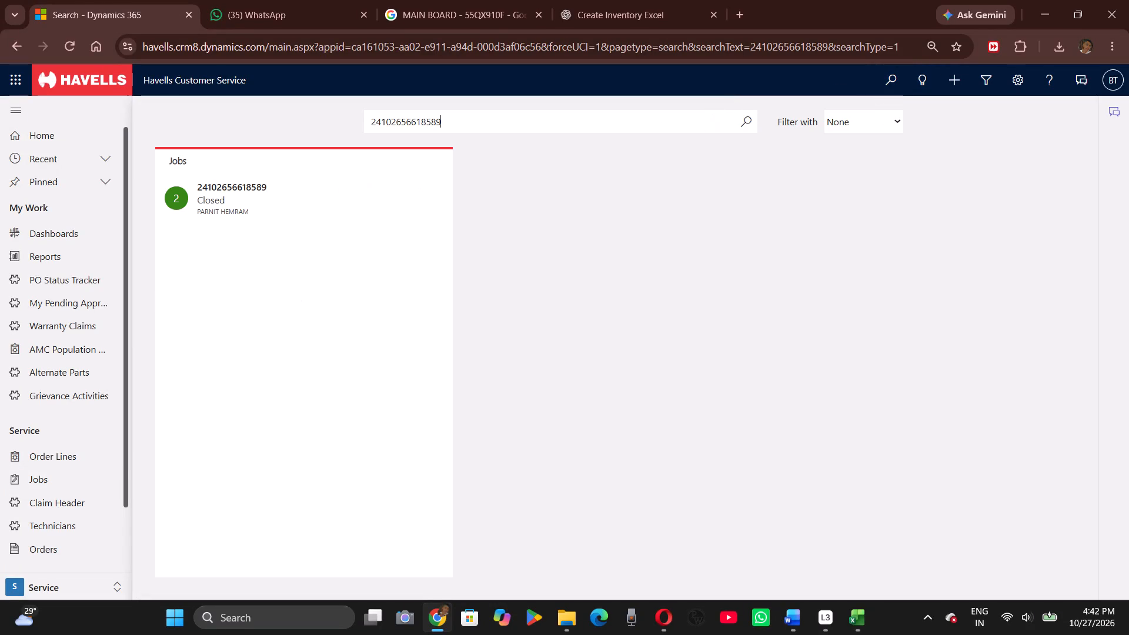
left_click(282, 208)
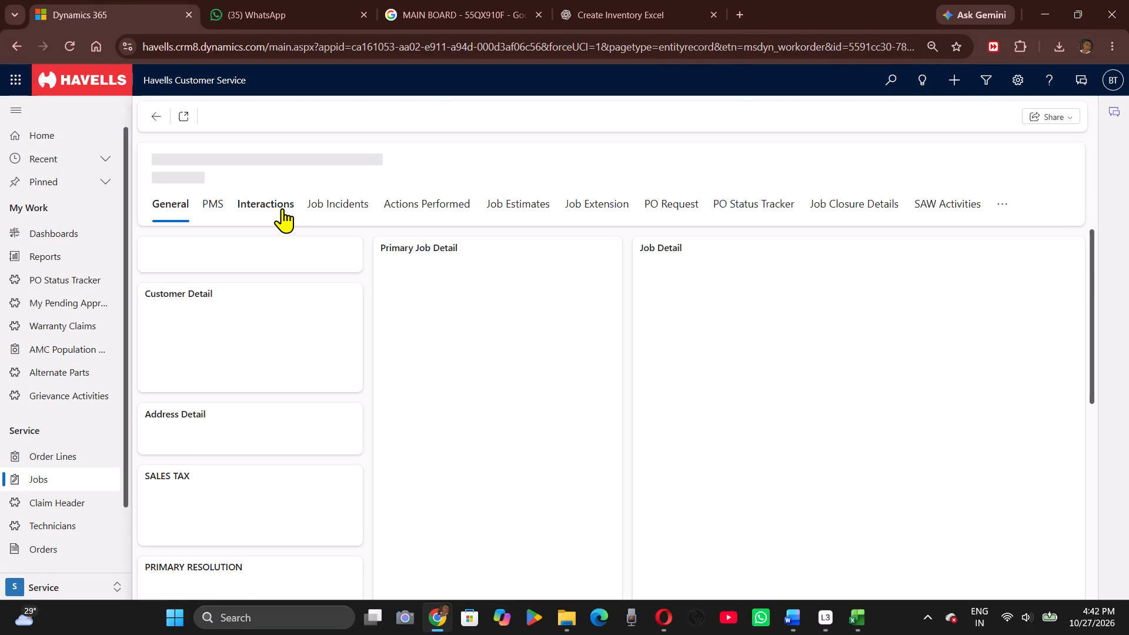
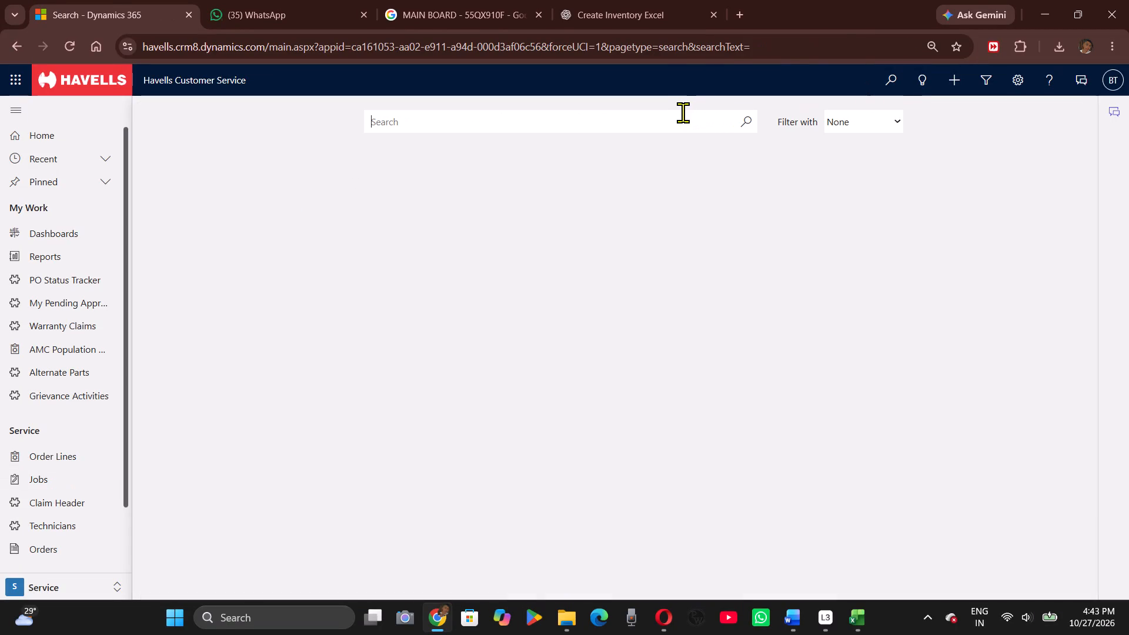
left_click(683, 112)
key("ctrl+v")
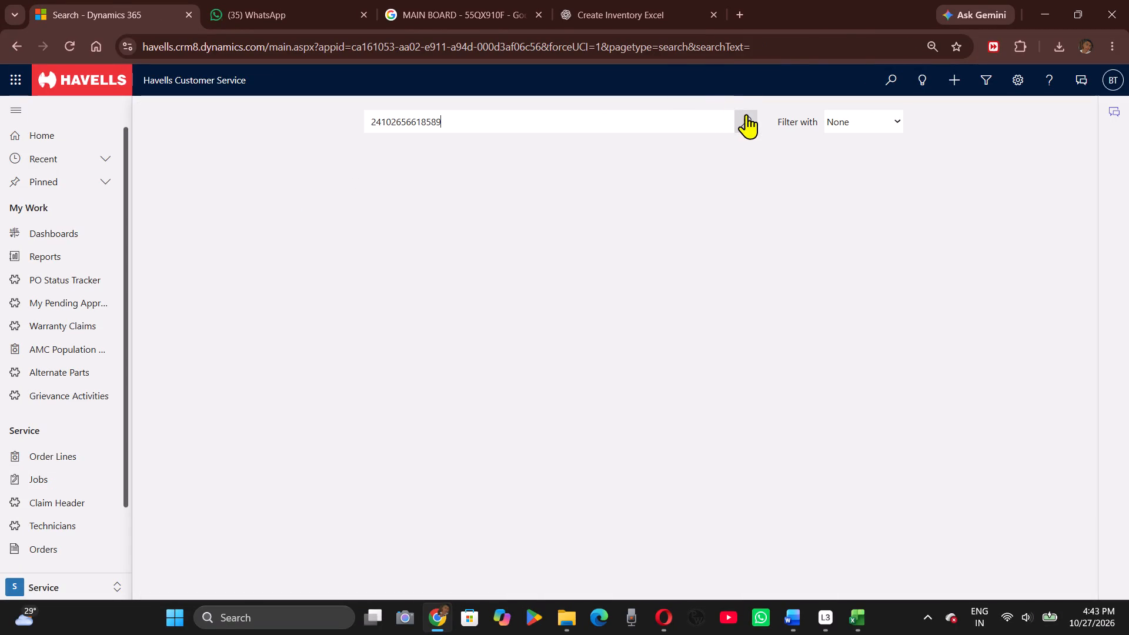
left_click(746, 114)
left_click_drag(242, 175, 64, 64)
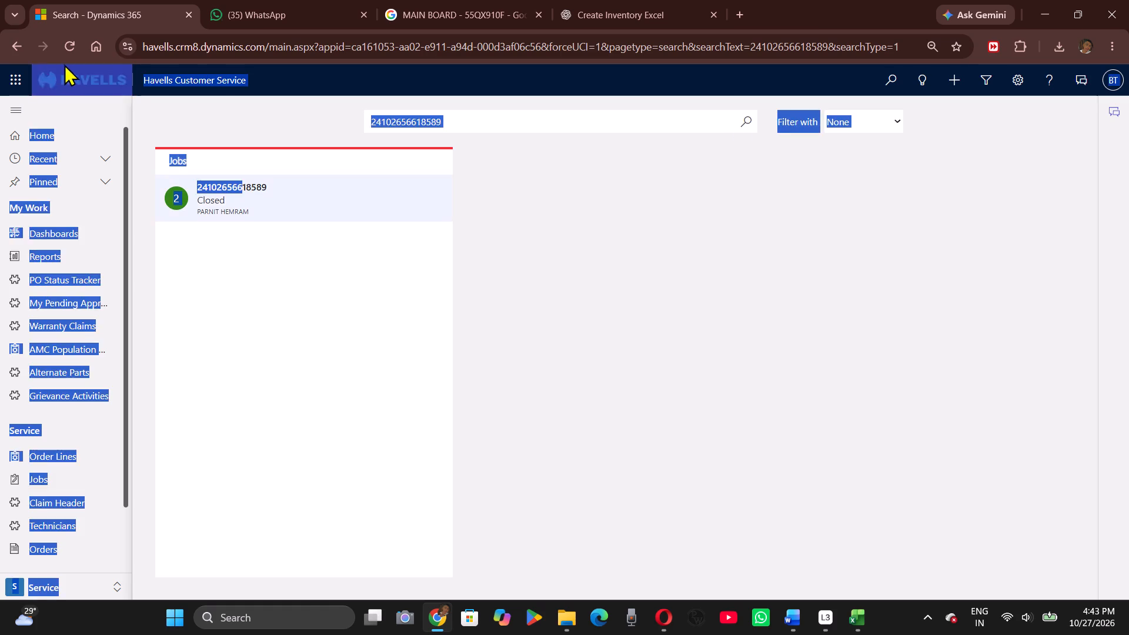
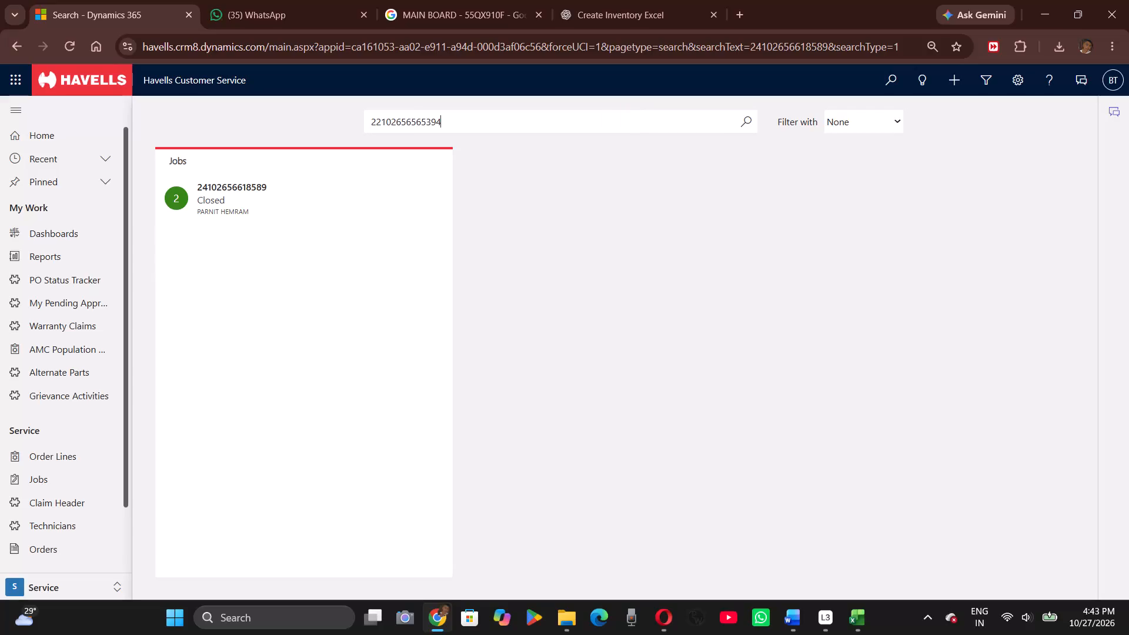
key("Return")
key("Return")
key("Return")
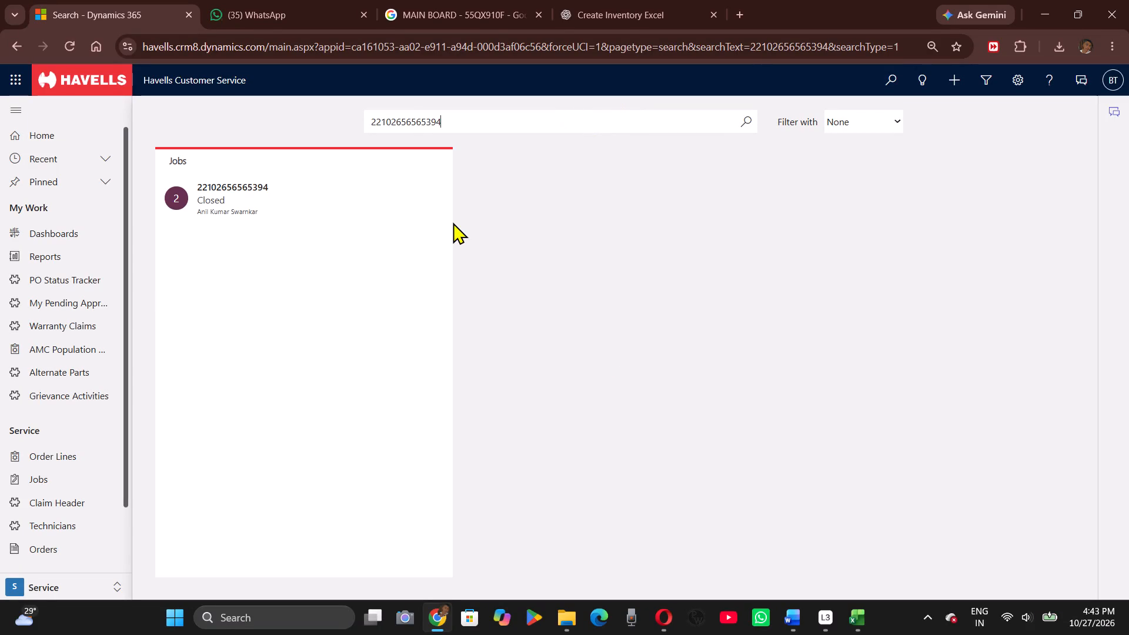
Open the Active Jobs list in the Service area.
left_click(76, 469)
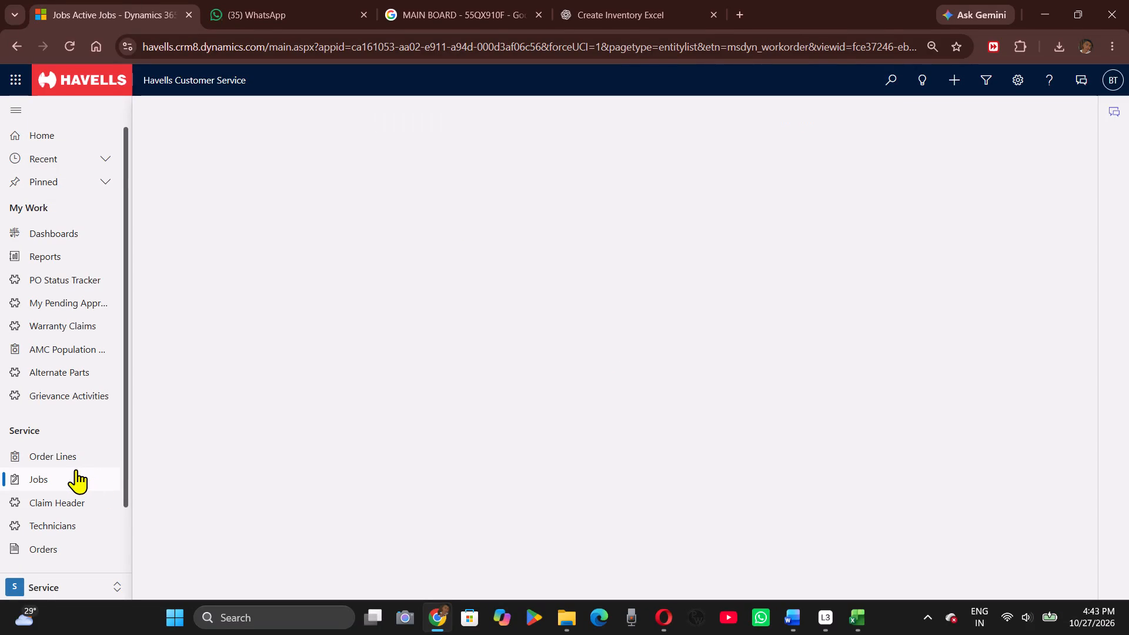
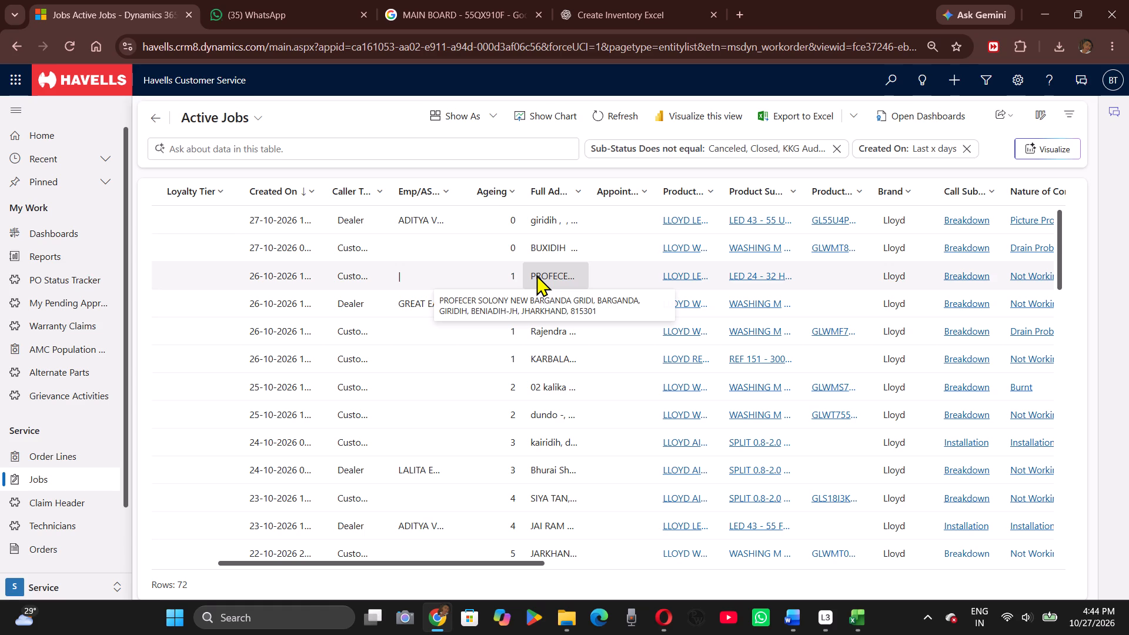
scroll(536, 275, "left", 4)
scroll(536, 275, "right", 1)
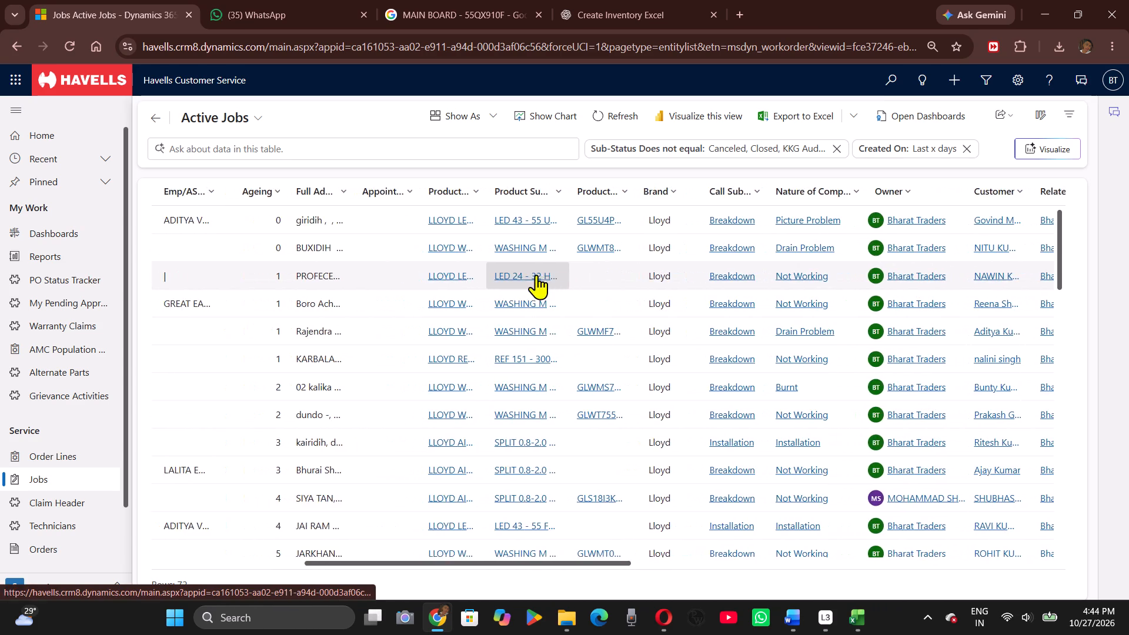
scroll(536, 275, "right", 2)
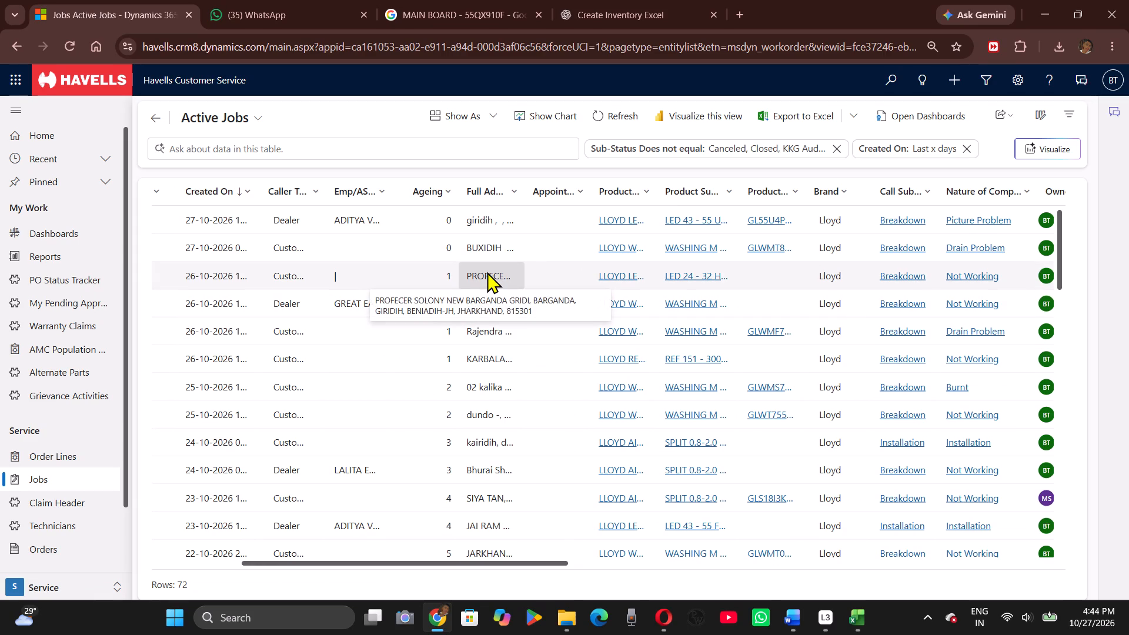
scroll(405, 272, "left", 1)
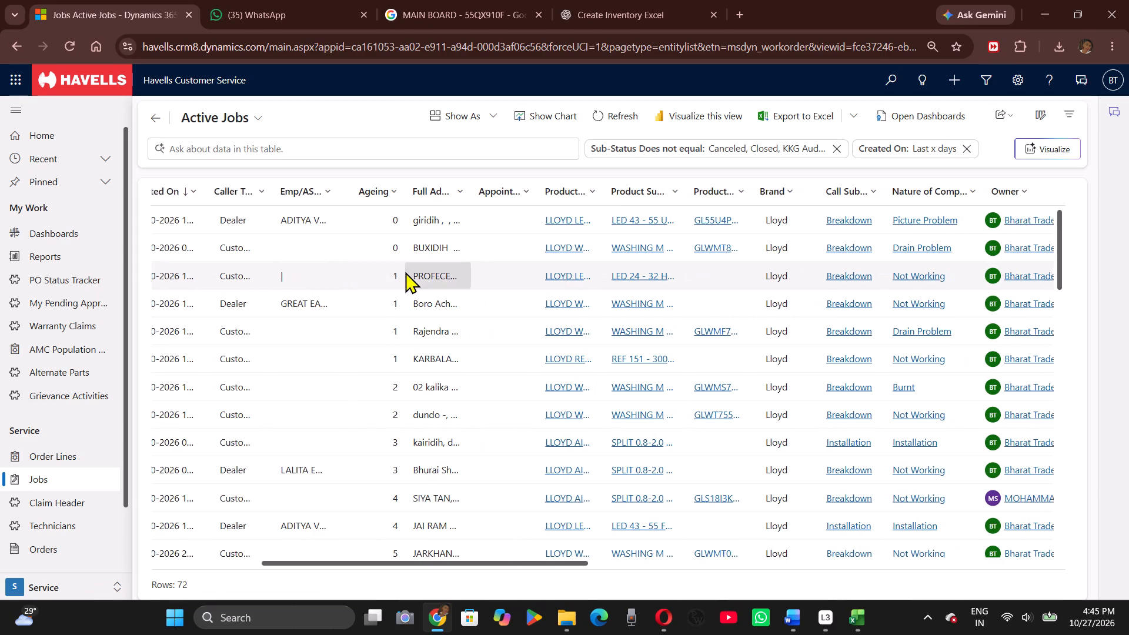
scroll(405, 272, "left", 1)
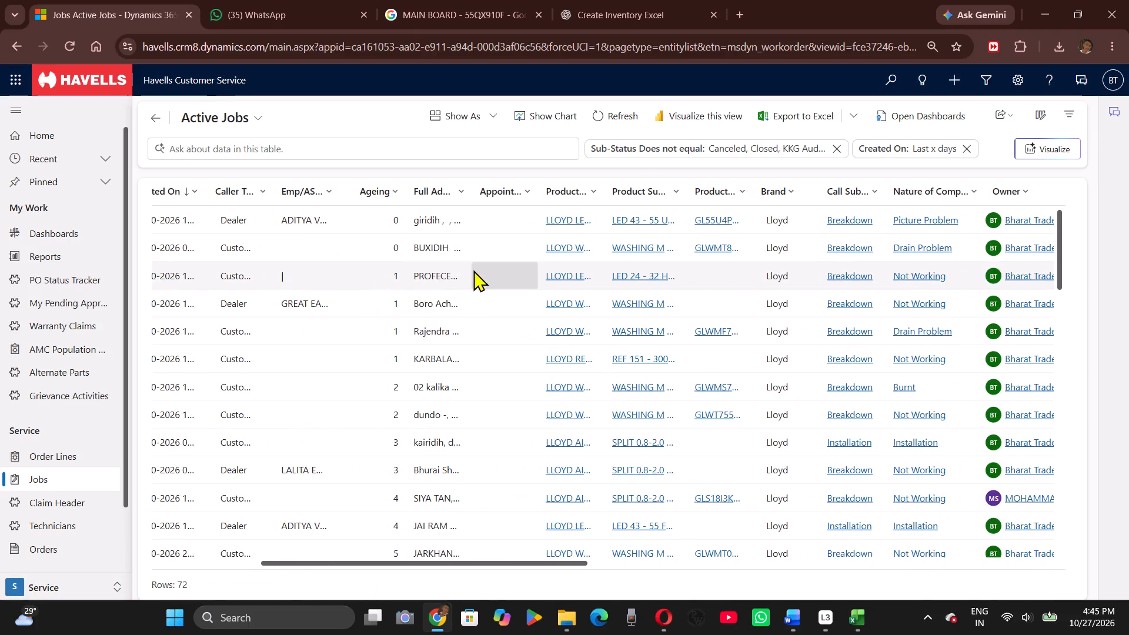
triple_click(473, 270)
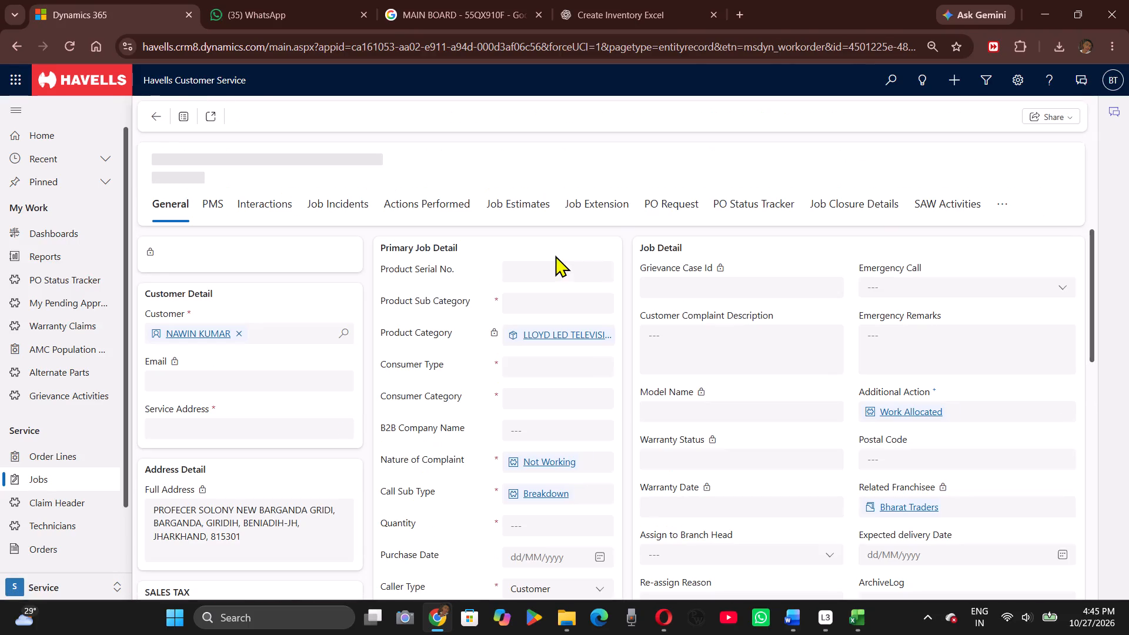
Look up the associated records available for the job's Product Serial No., leaving the field empty.
left_click(603, 261)
left_click(603, 266)
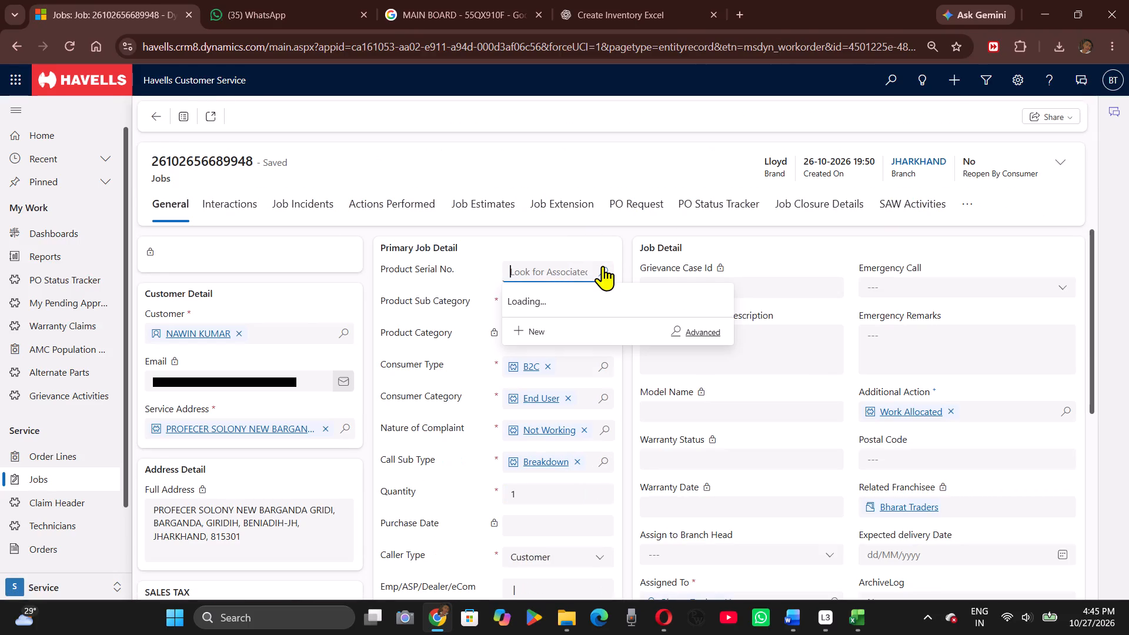
left_click(566, 238)
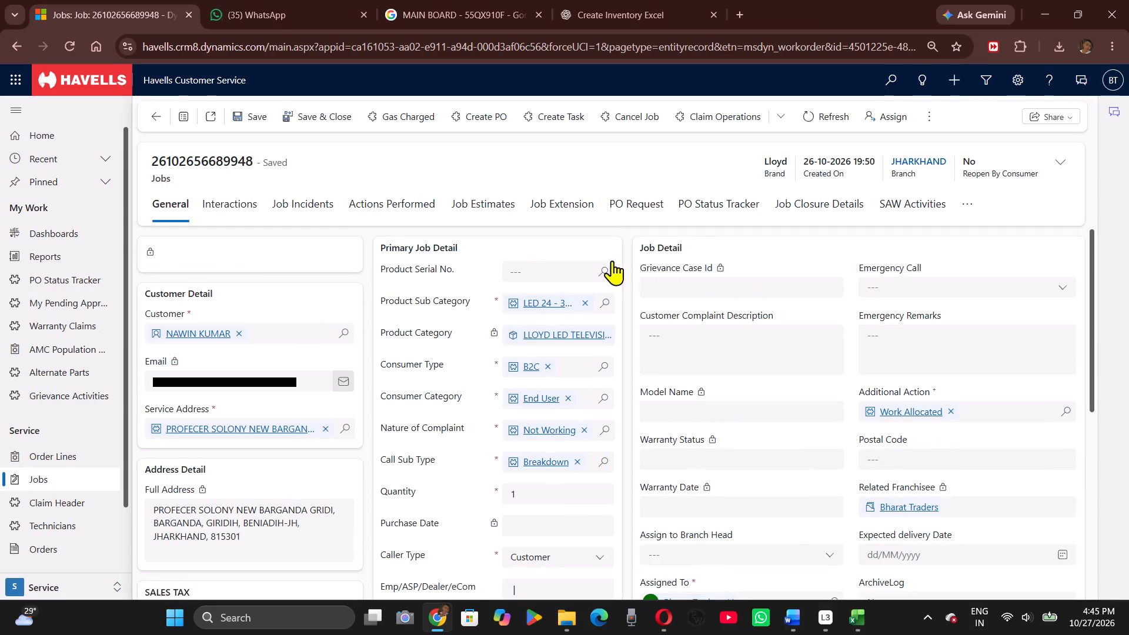
left_click(603, 270)
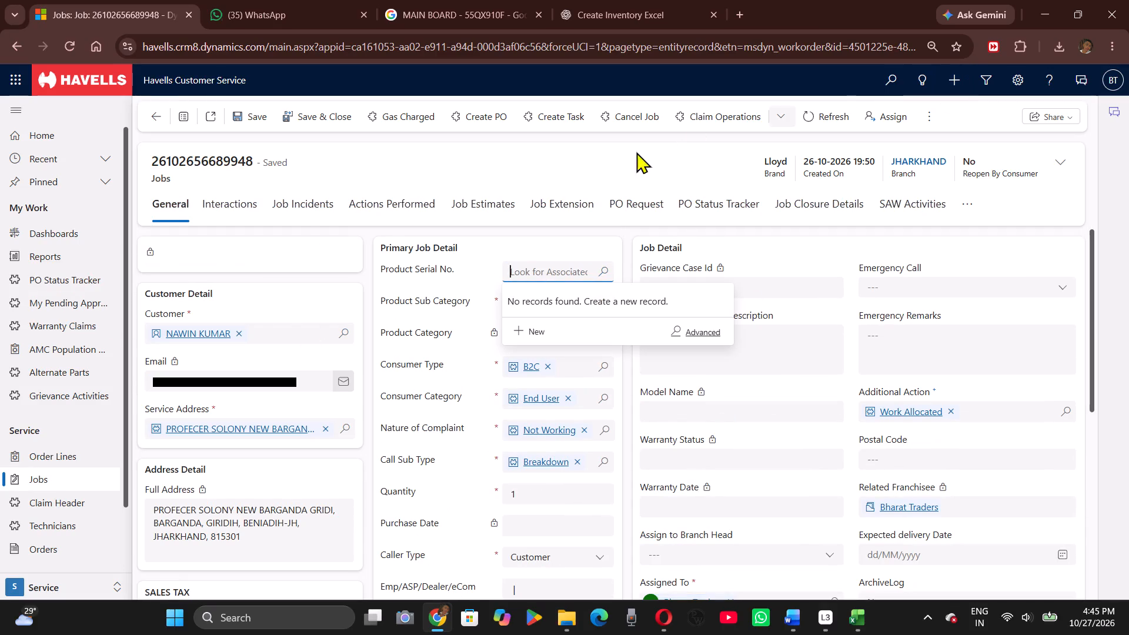
left_click(549, 240)
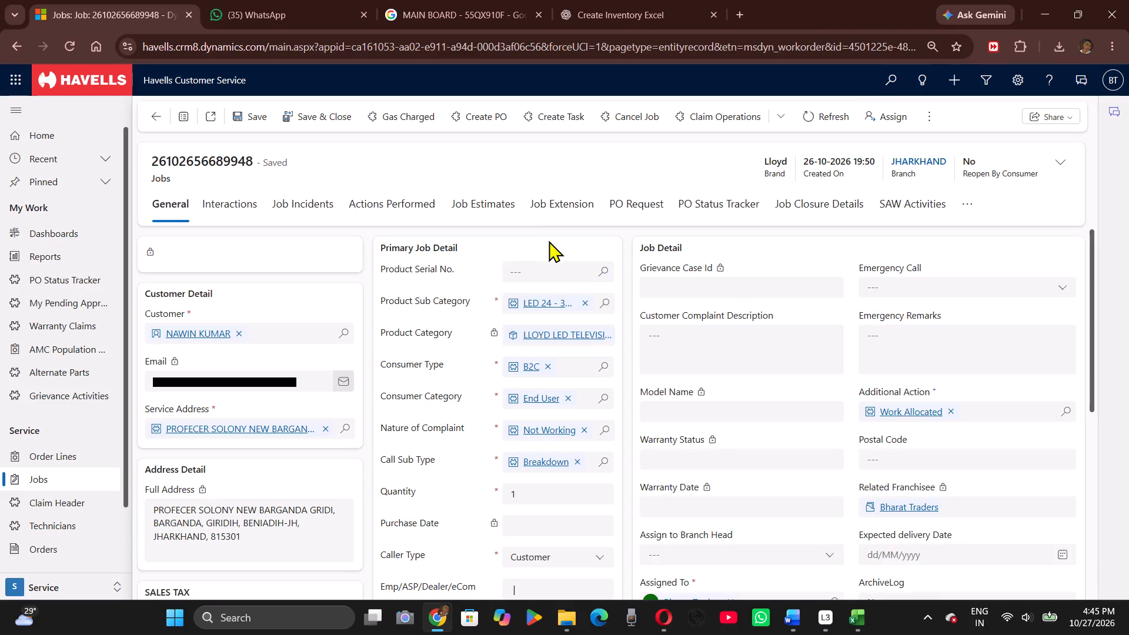
Open the job's customer record to review the contact information and Customer Job History.
left_click(191, 333)
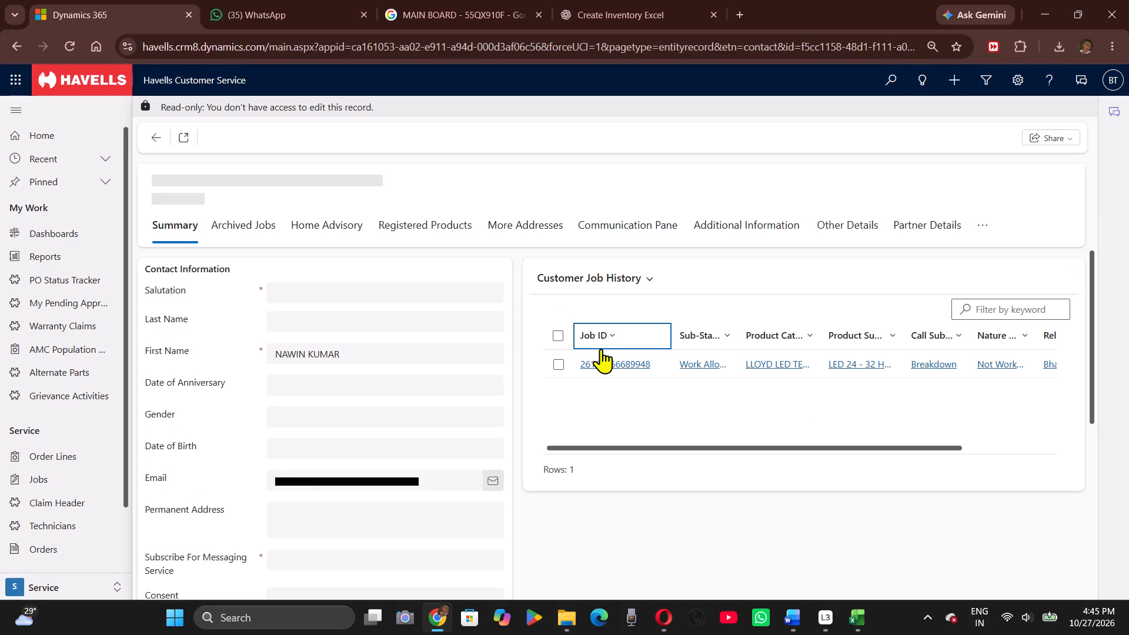
scroll(601, 349, "up", 1)
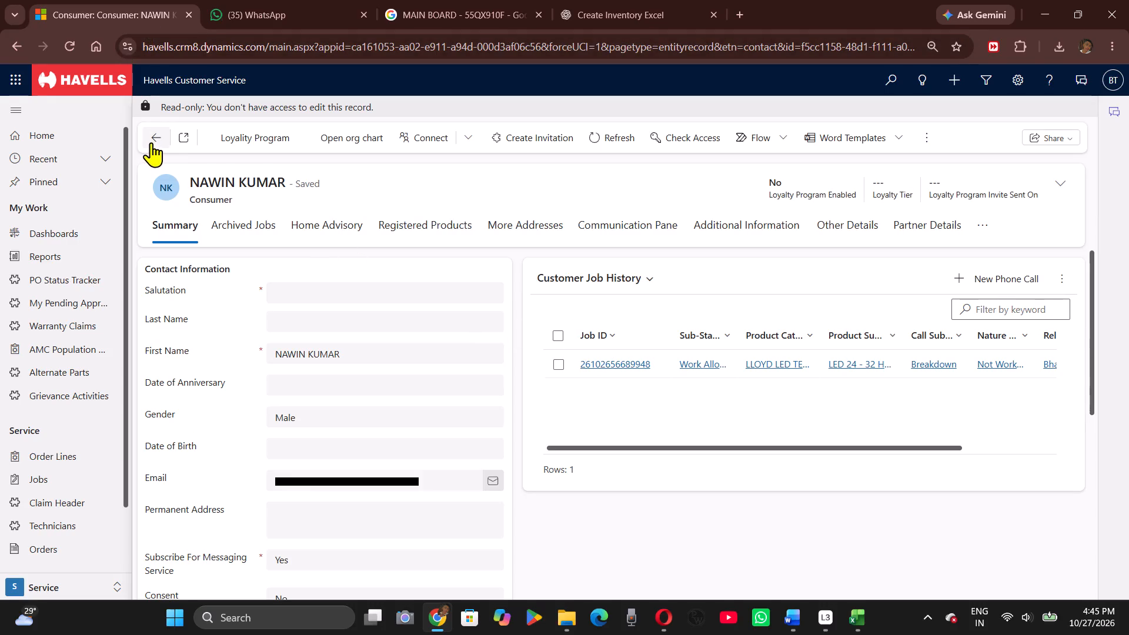
Return through the job record to the Active Jobs list, dismissing any dialog.
left_click(151, 142)
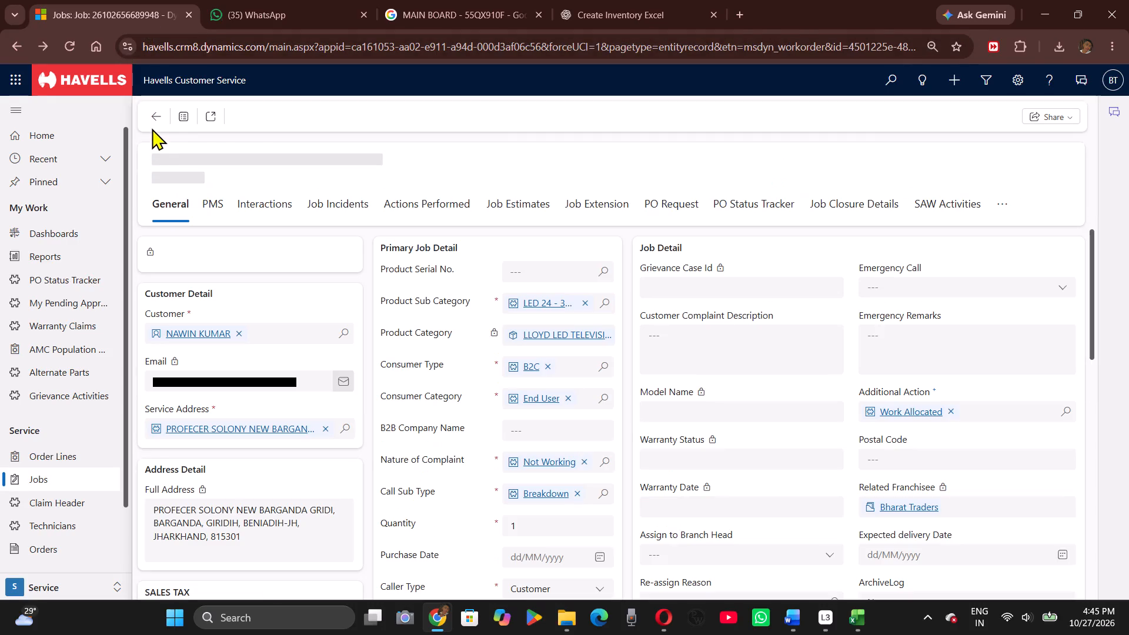
left_click(152, 121)
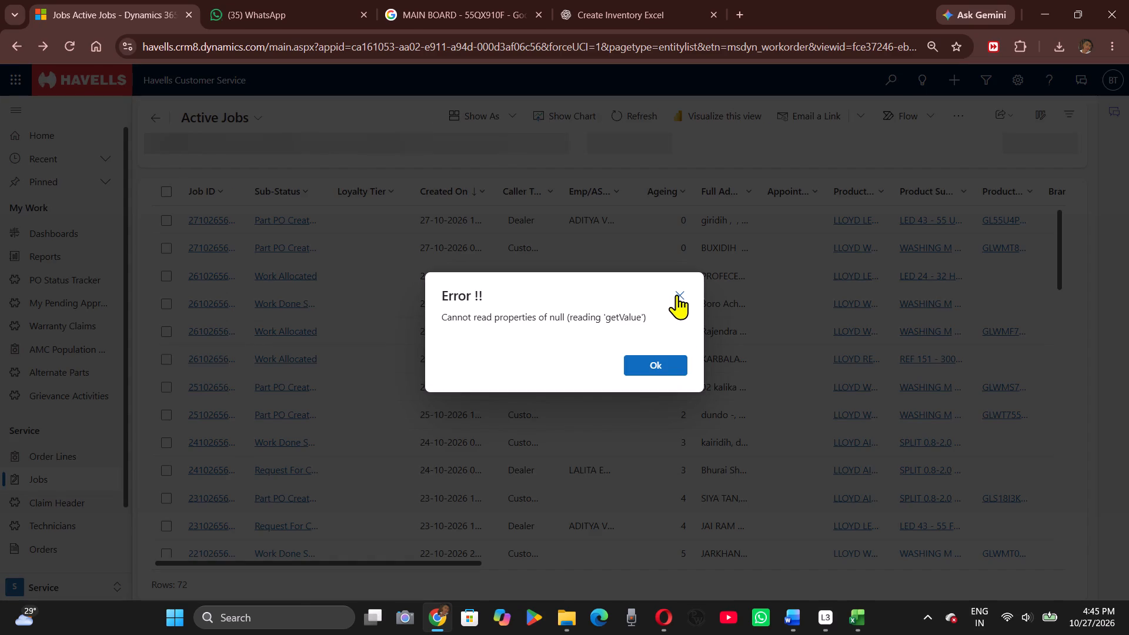
left_click(676, 292)
left_click(676, 292)
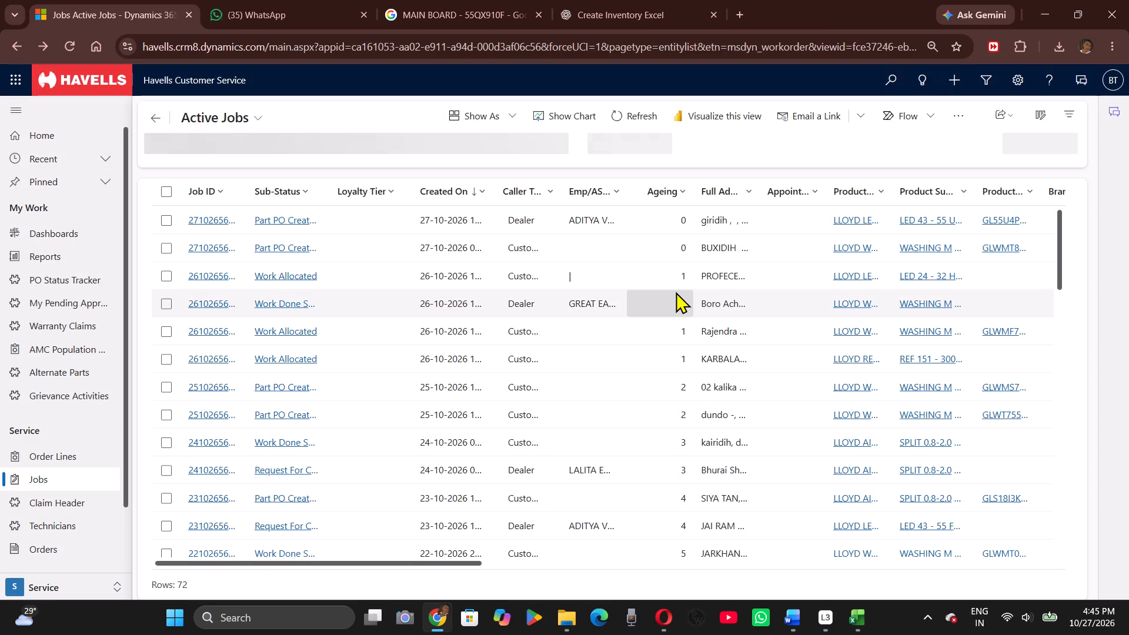
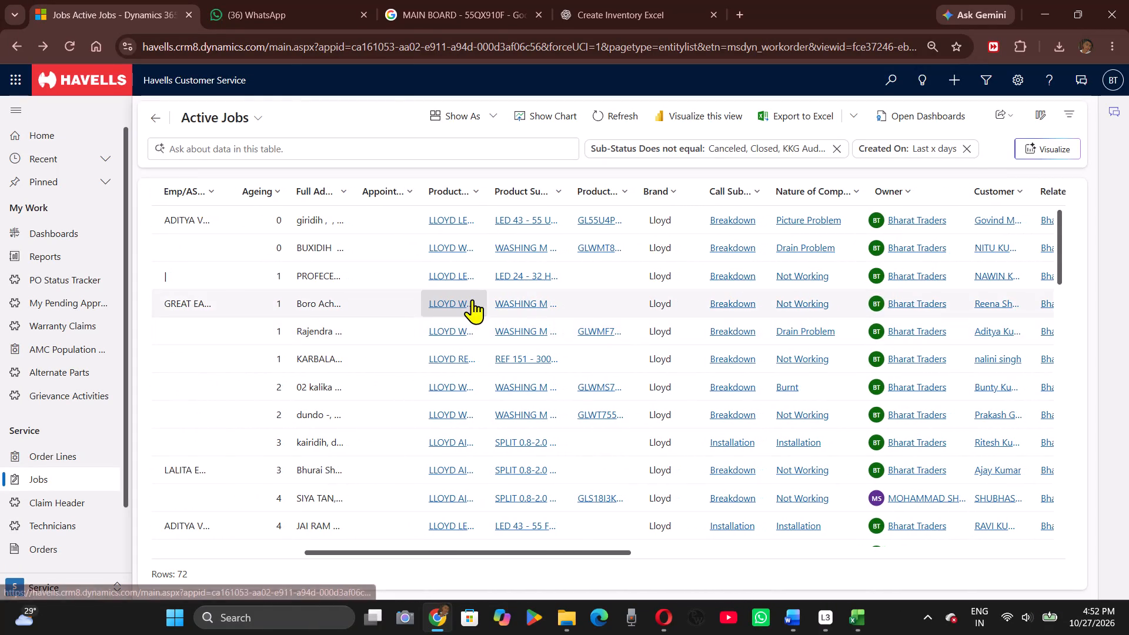
scroll(472, 299, "right", 1)
double_click(553, 282)
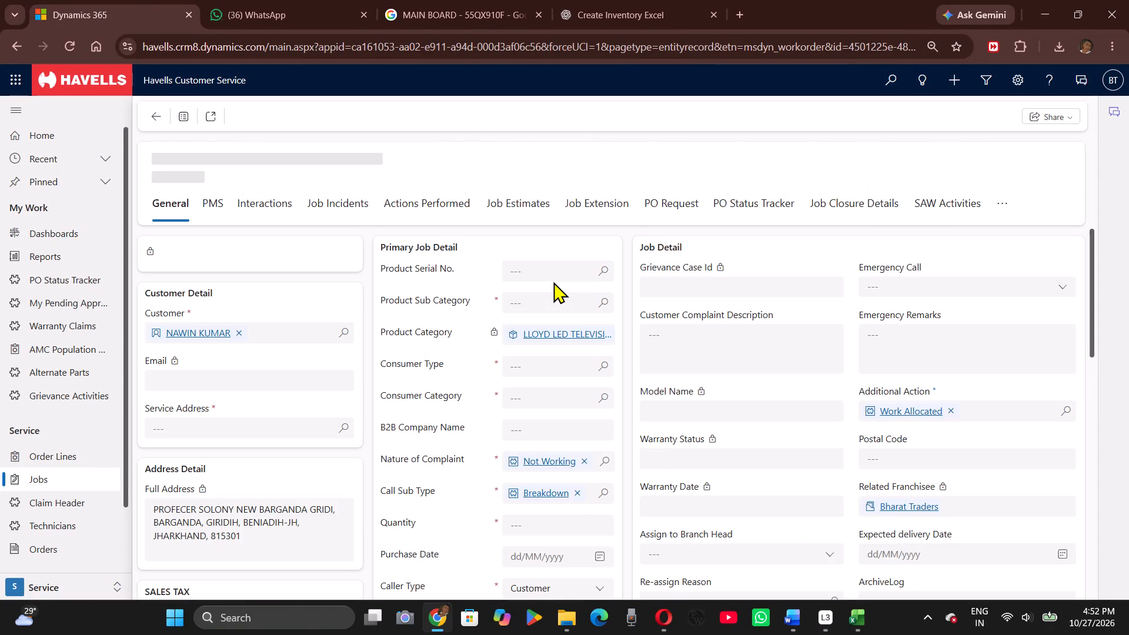
Look up the associated records available for this job's Product Serial No., leaving the field empty.
left_click(607, 271)
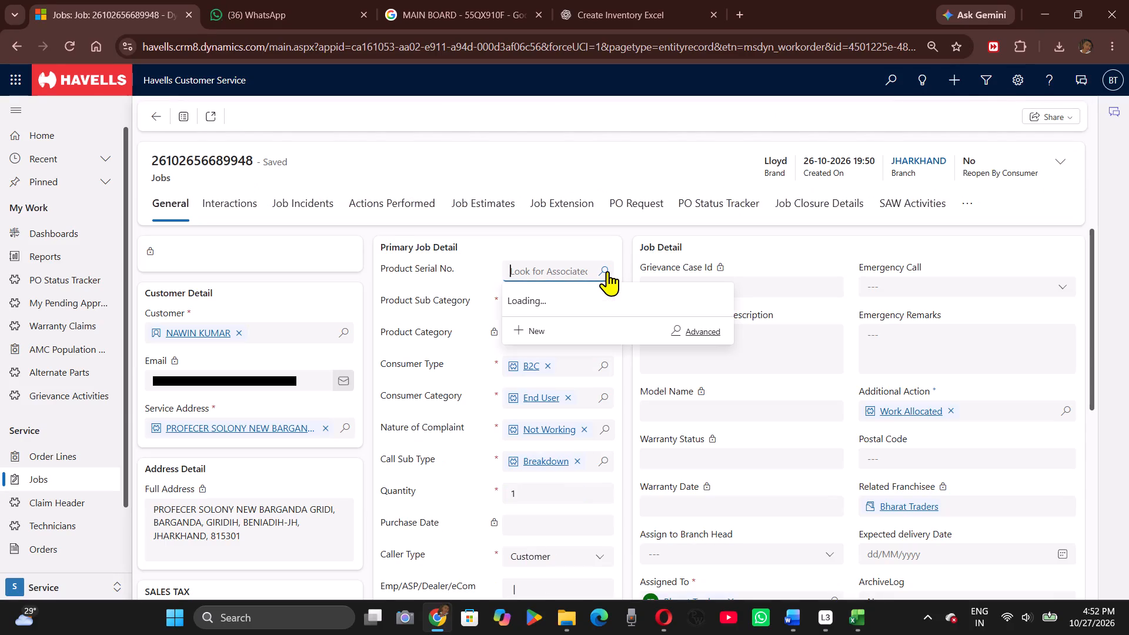
left_click(562, 244)
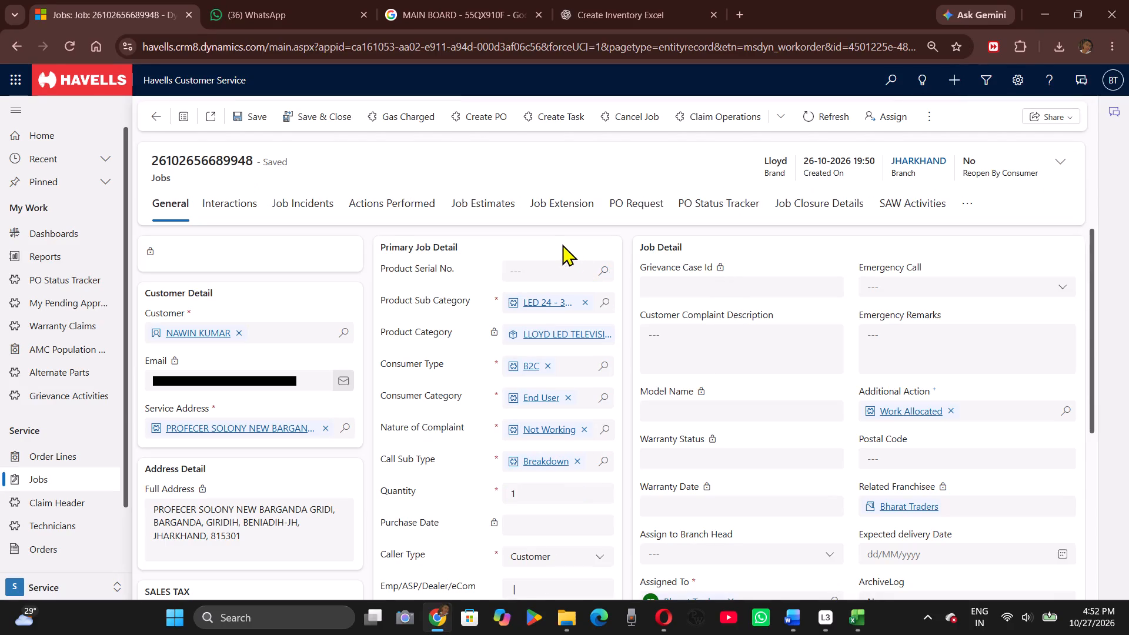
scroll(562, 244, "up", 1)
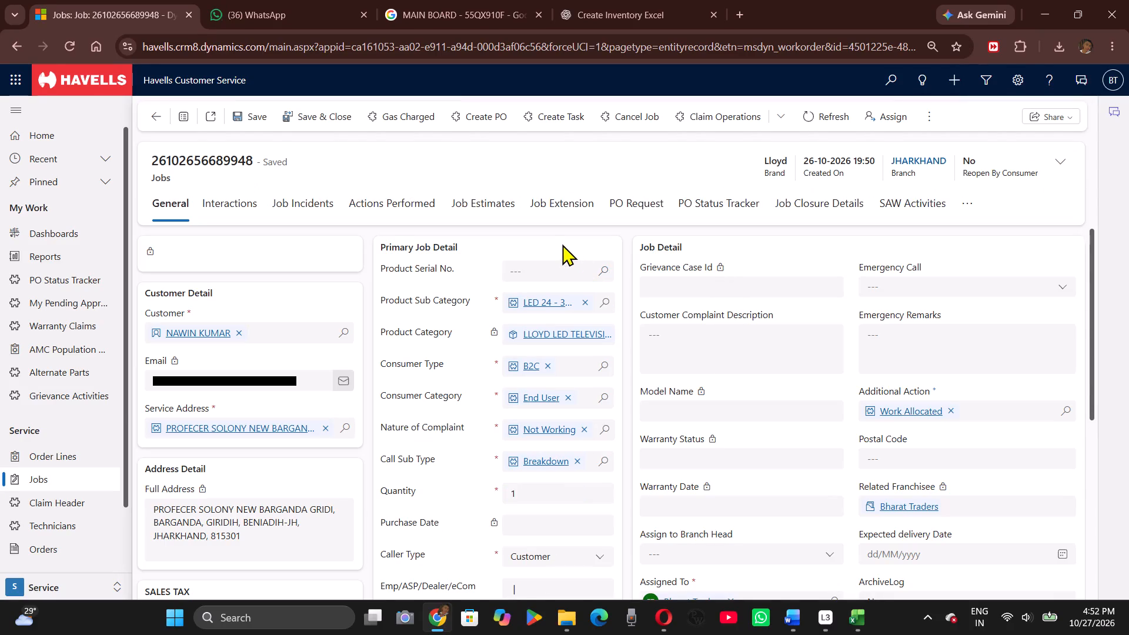
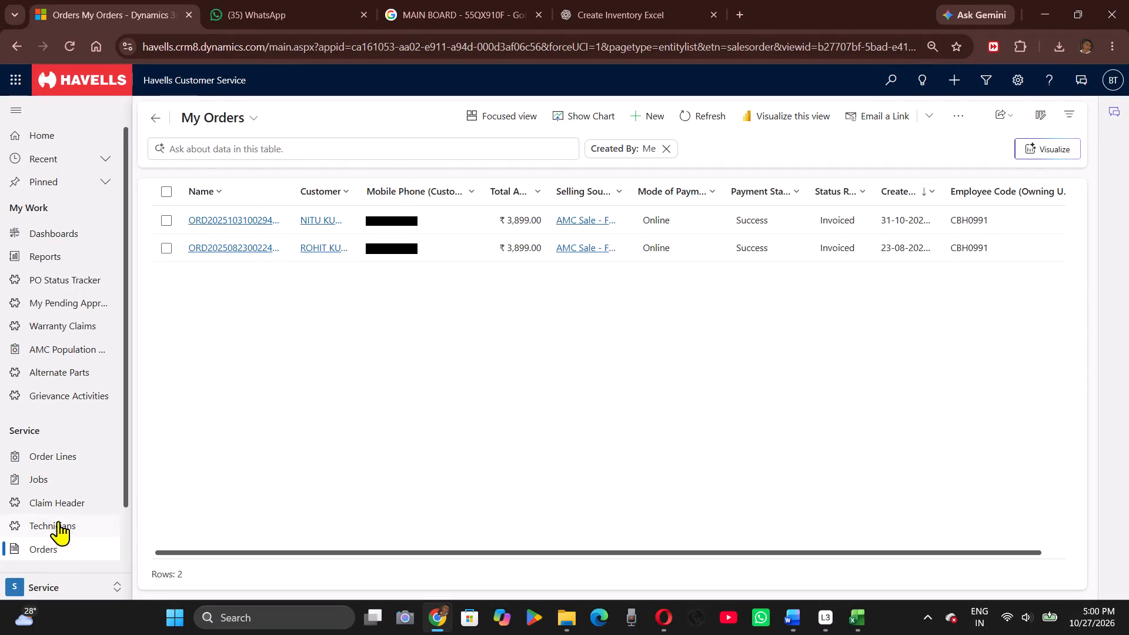
Open the list of active service jobs.
left_click(38, 483)
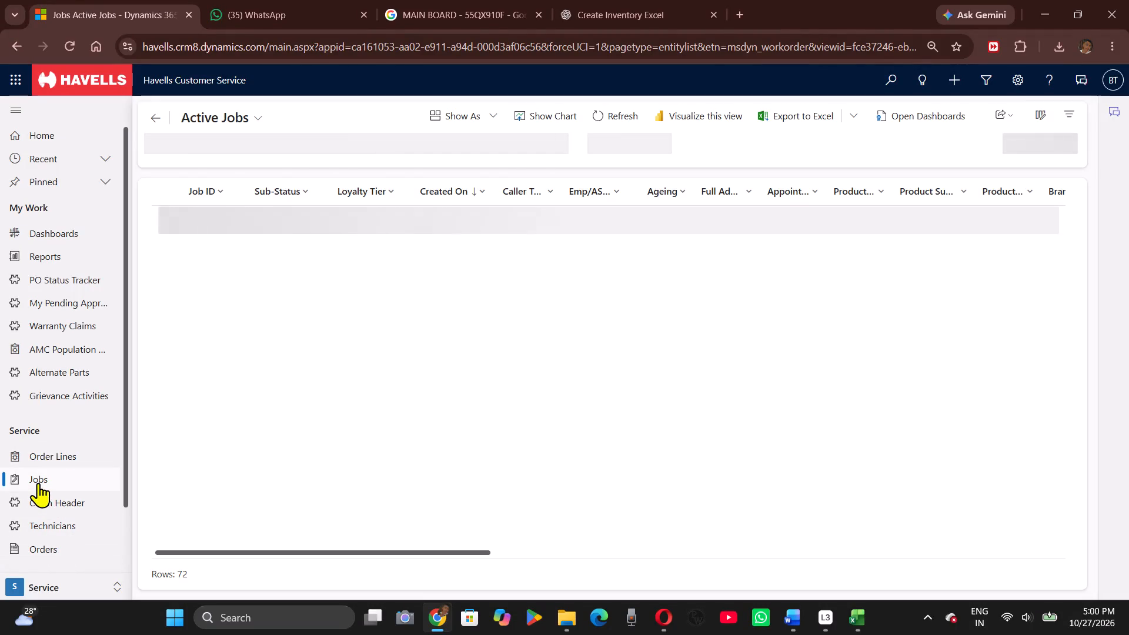
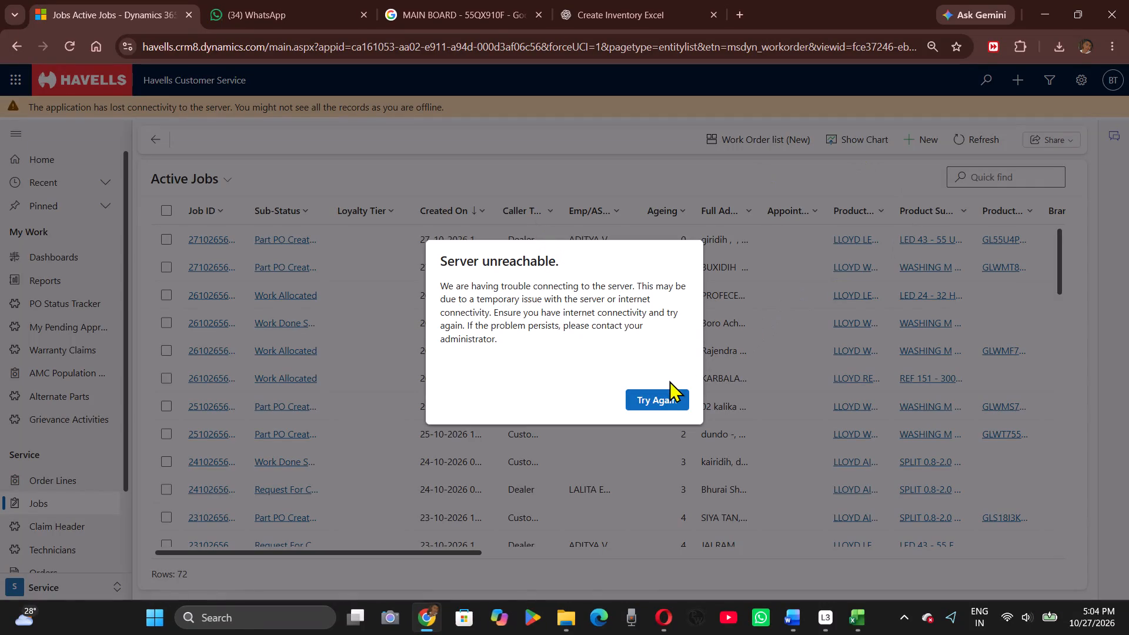
Retry the connection to the server from the Active Jobs list.
left_click(662, 397)
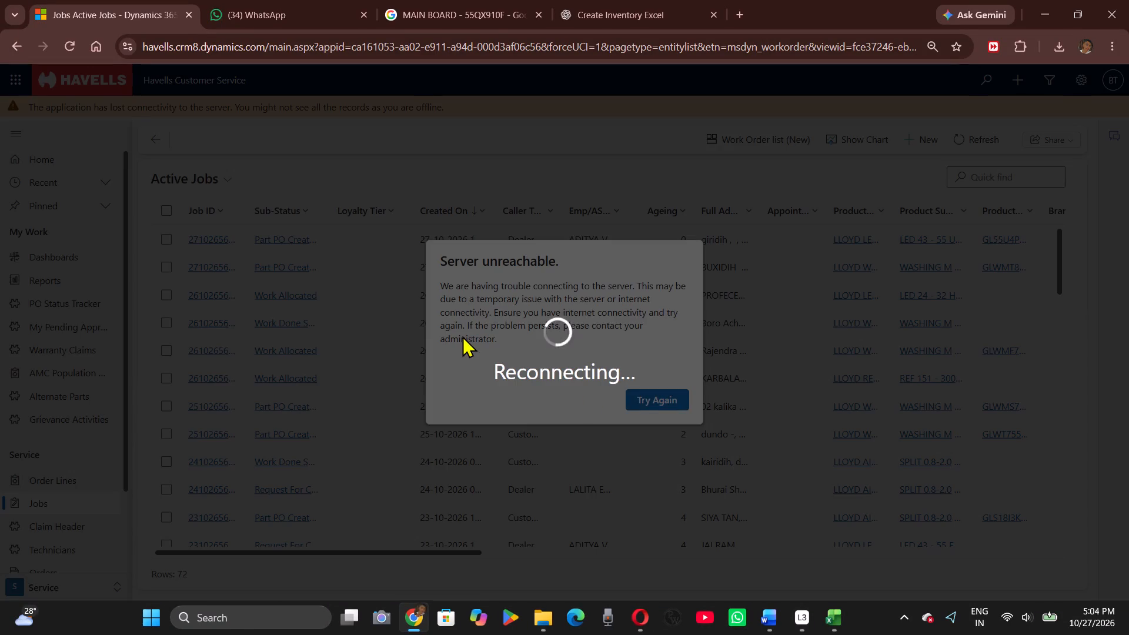
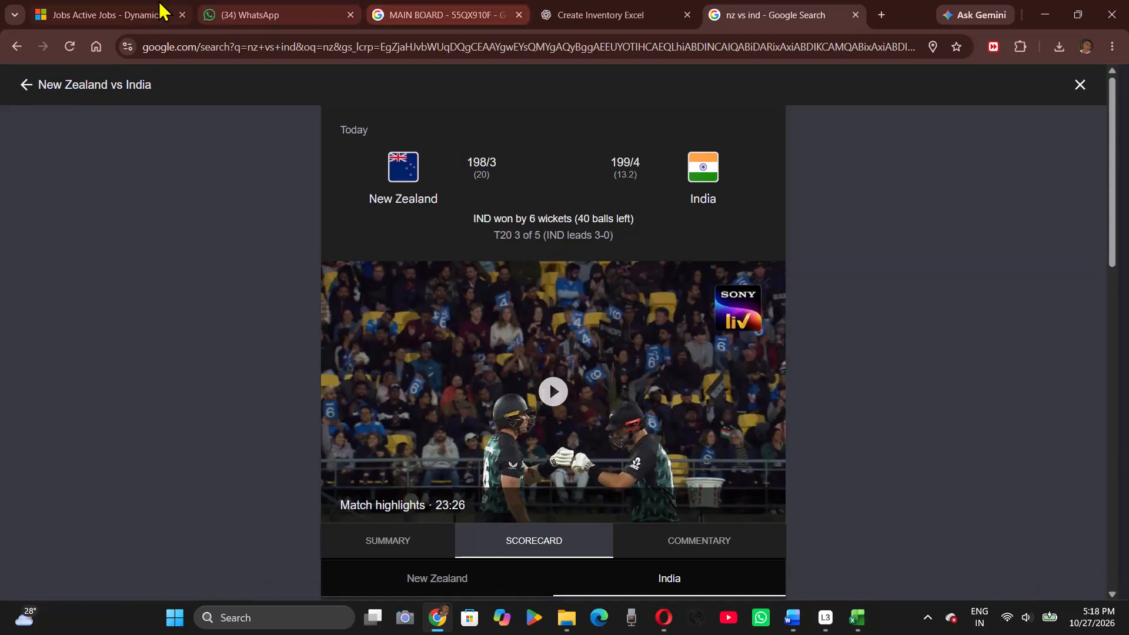
Switch back to the Active Jobs list, refresh it, and review the newest job's status, address, product and call subtype.
left_click(155, 0)
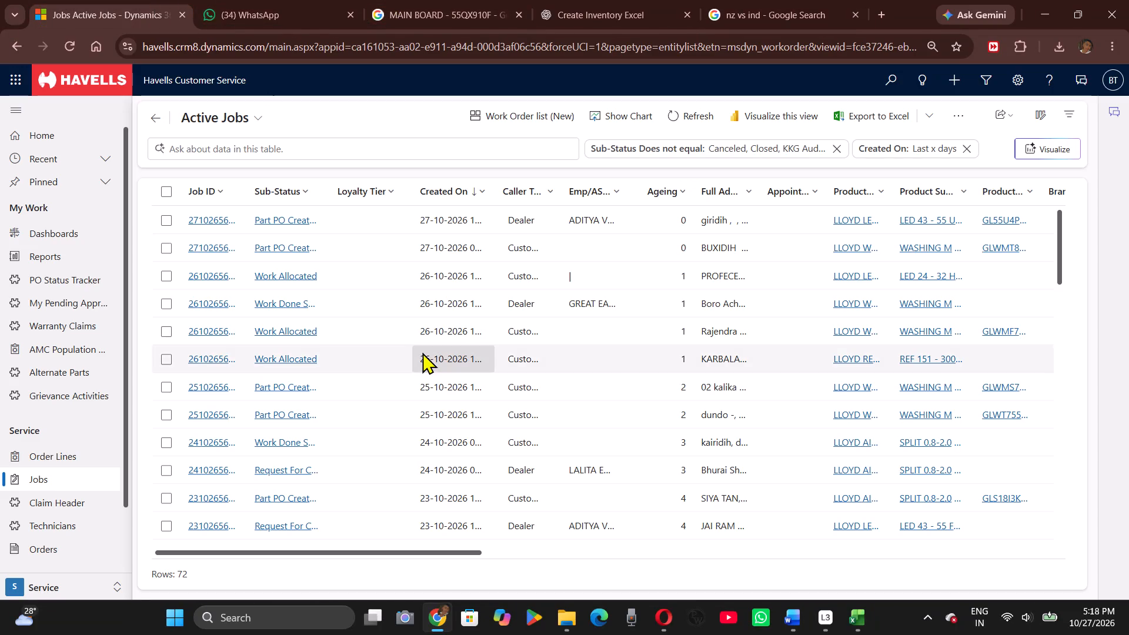
left_click(685, 117)
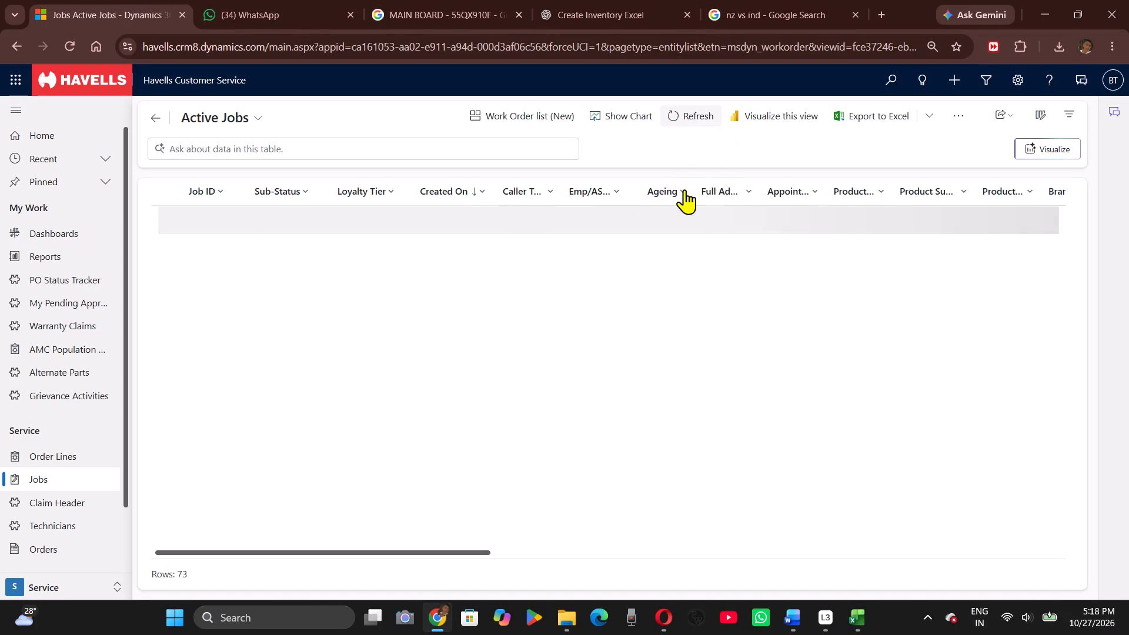
scroll(723, 251, "left", 2)
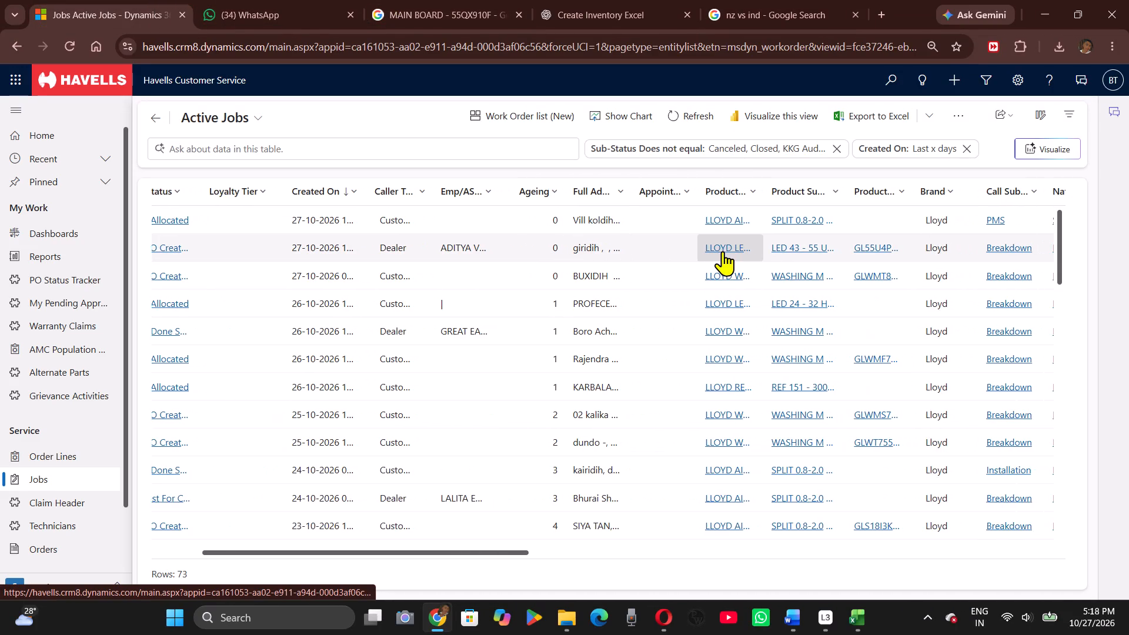
scroll(723, 251, "left", 1)
scroll(723, 251, "up", 1)
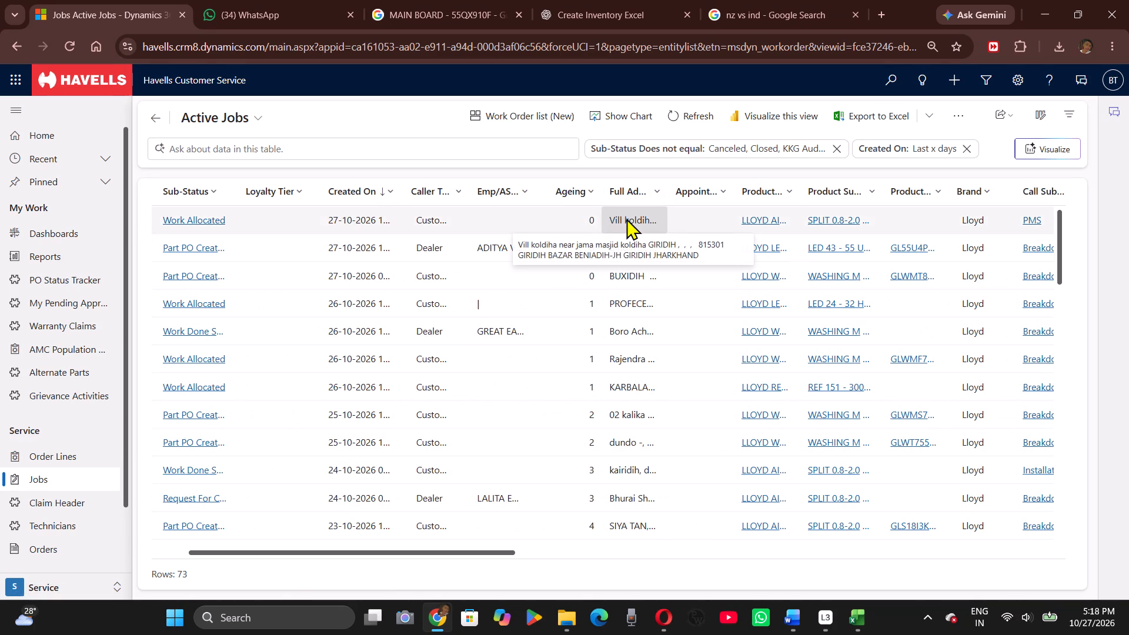
scroll(614, 274, "right", 1)
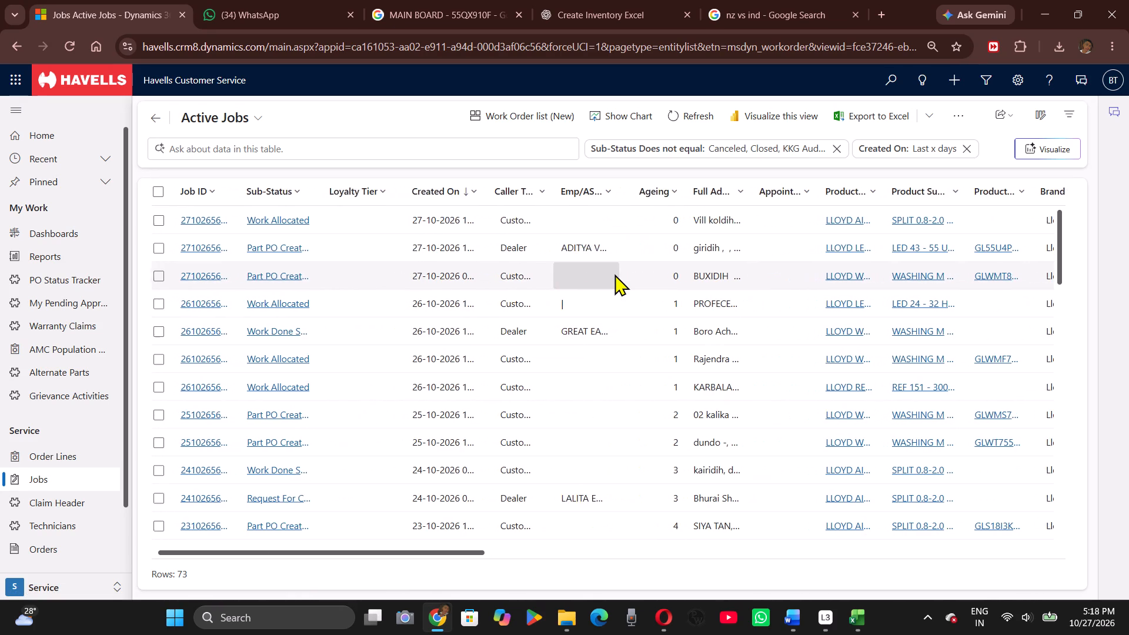
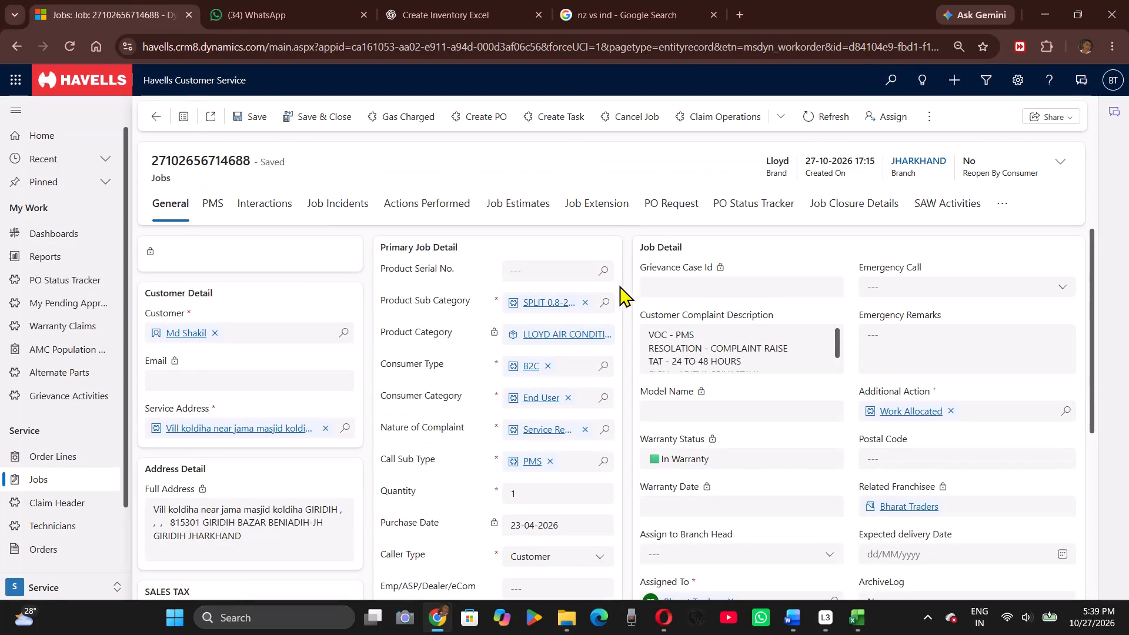
left_click(603, 269)
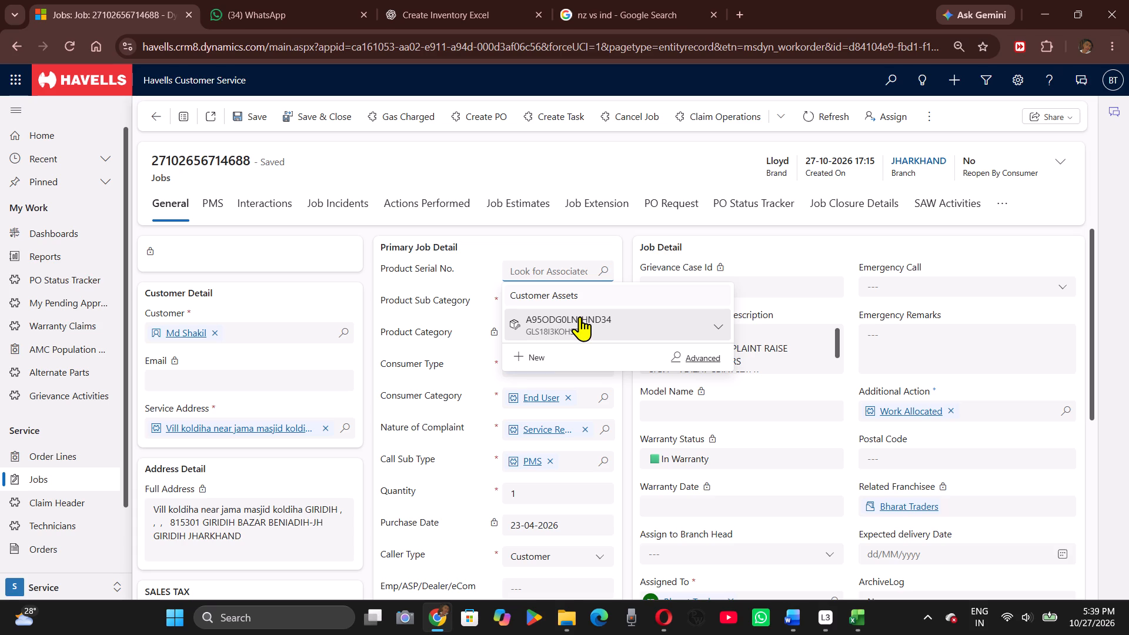
left_click(580, 316)
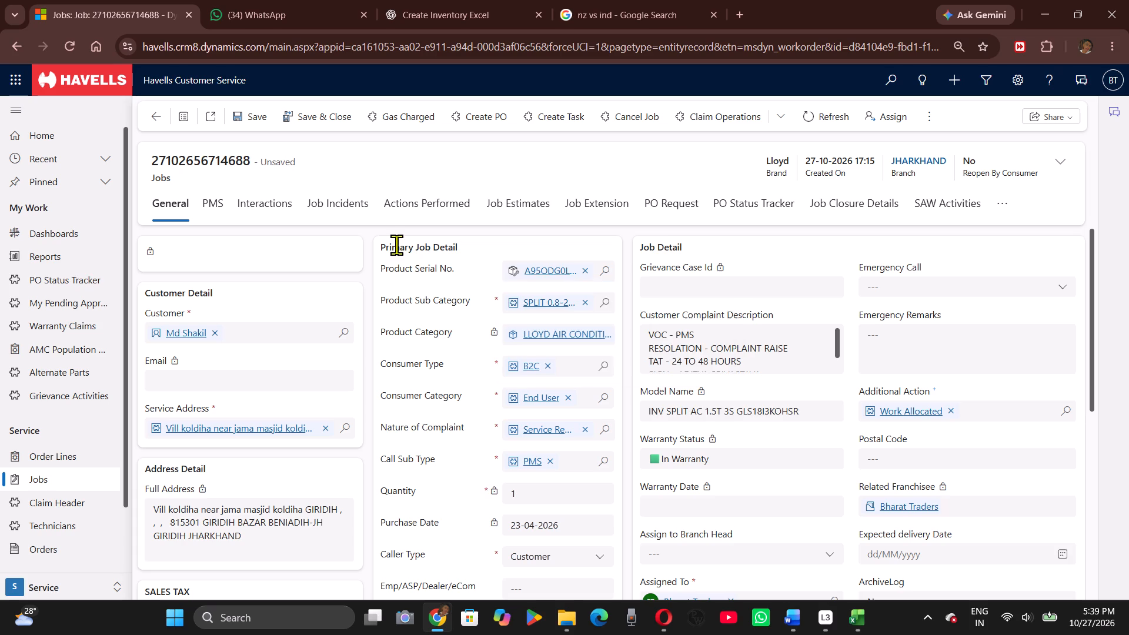
left_click(243, 114)
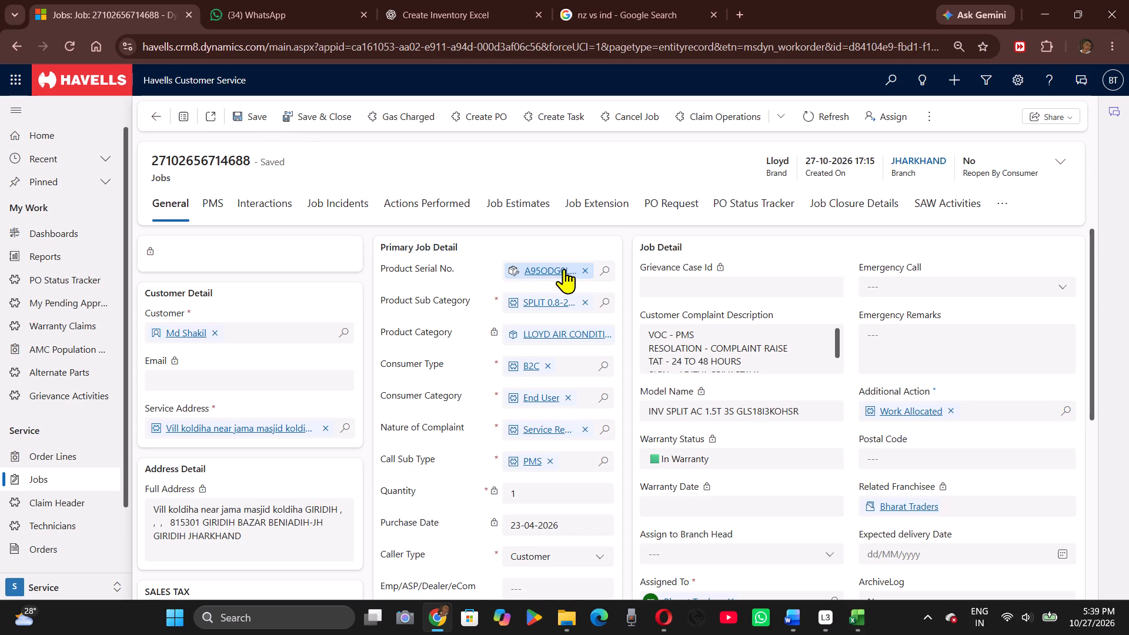
Open the linked customer asset record, check its summary and attachments, and return to the job.
left_click(556, 267)
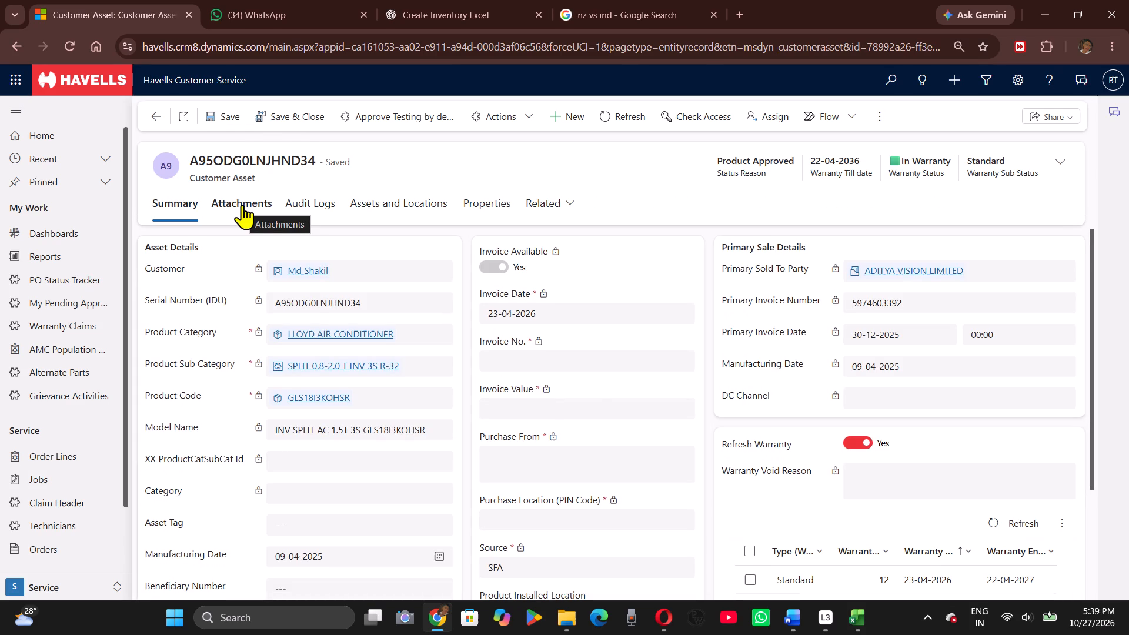
left_click(242, 205)
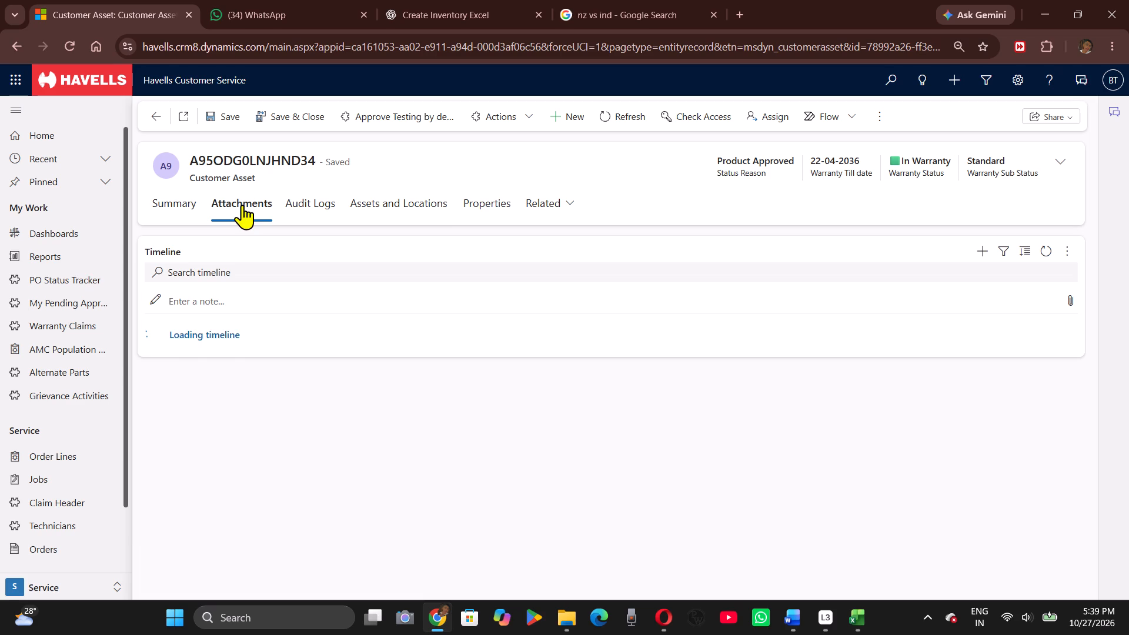
left_click(156, 120)
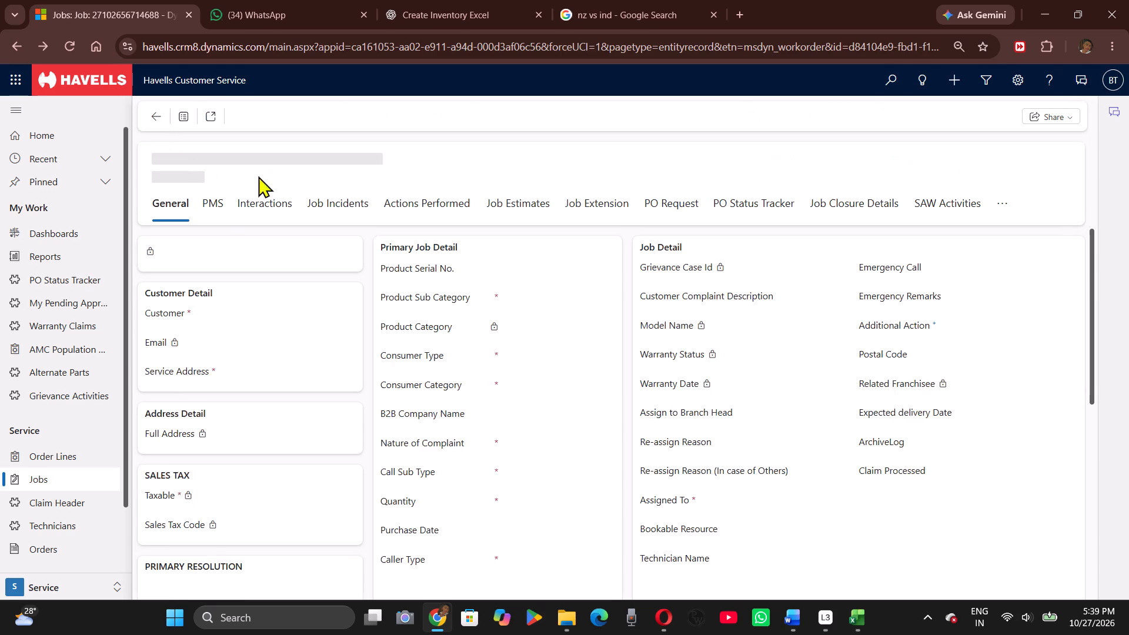
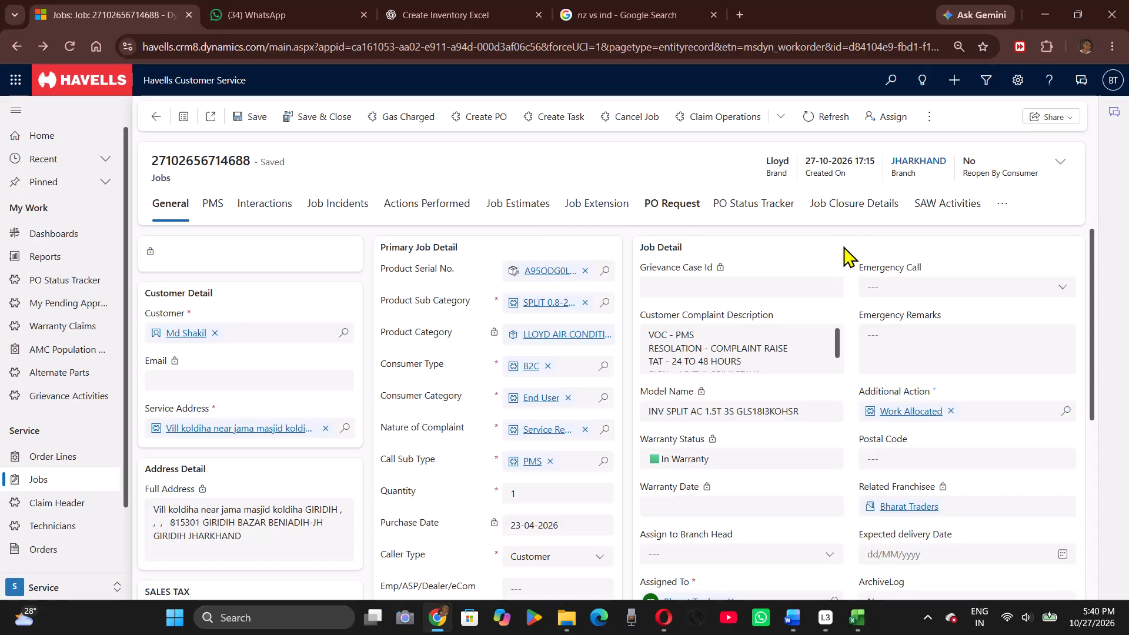
left_click(846, 212)
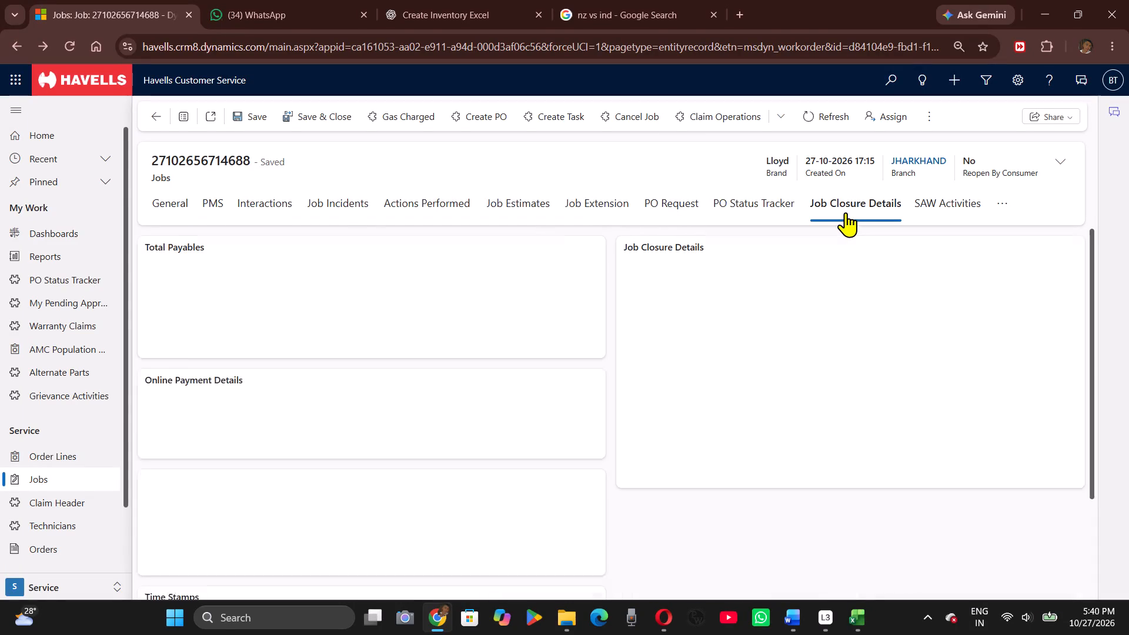
left_click(765, 300)
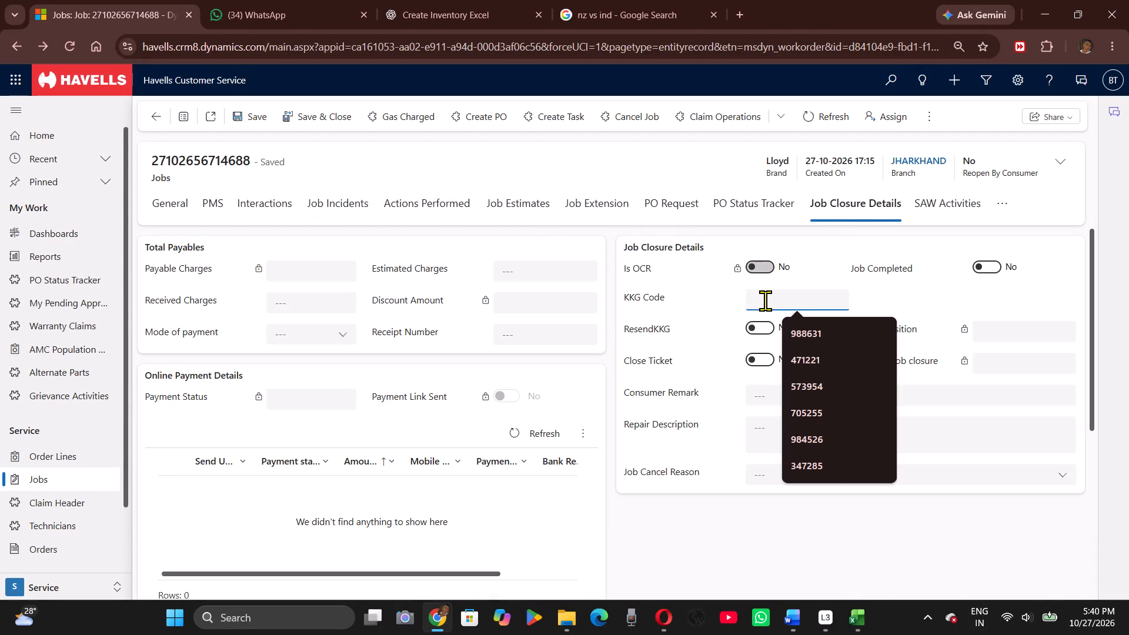
type("47")
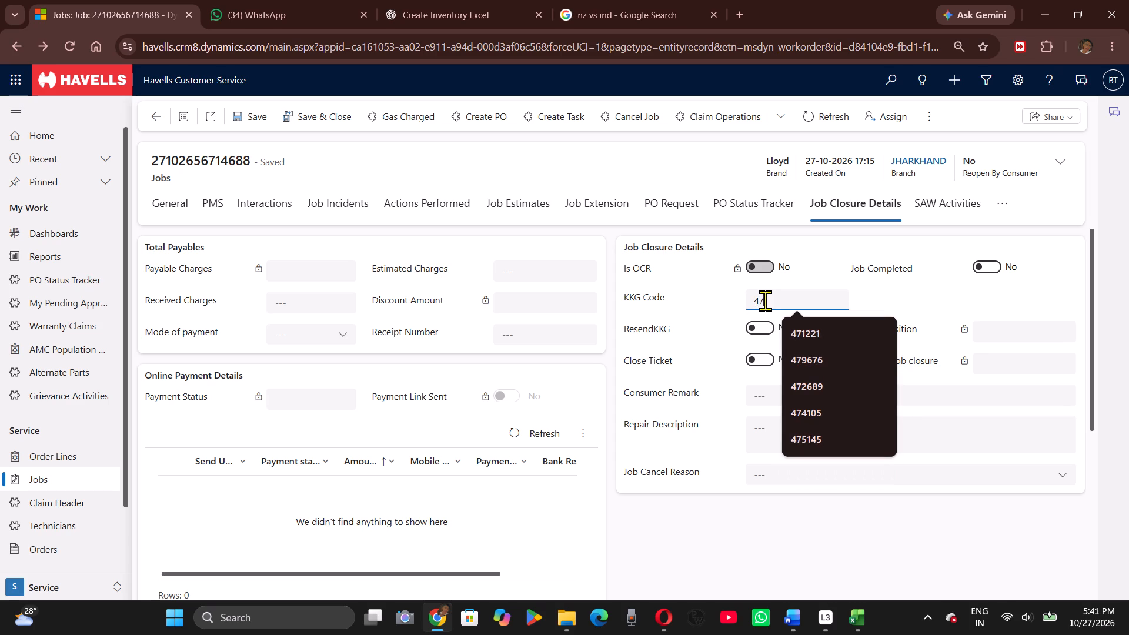
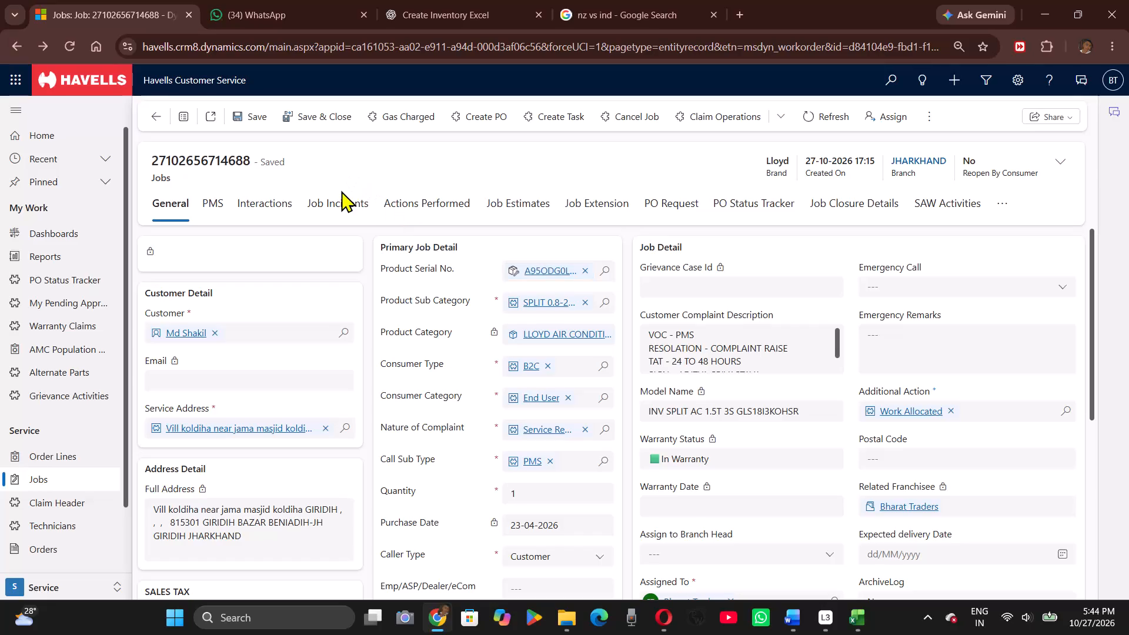
Check the job's incidents list, refreshing the job record and rechecking the incidents for new entries.
left_click(341, 190)
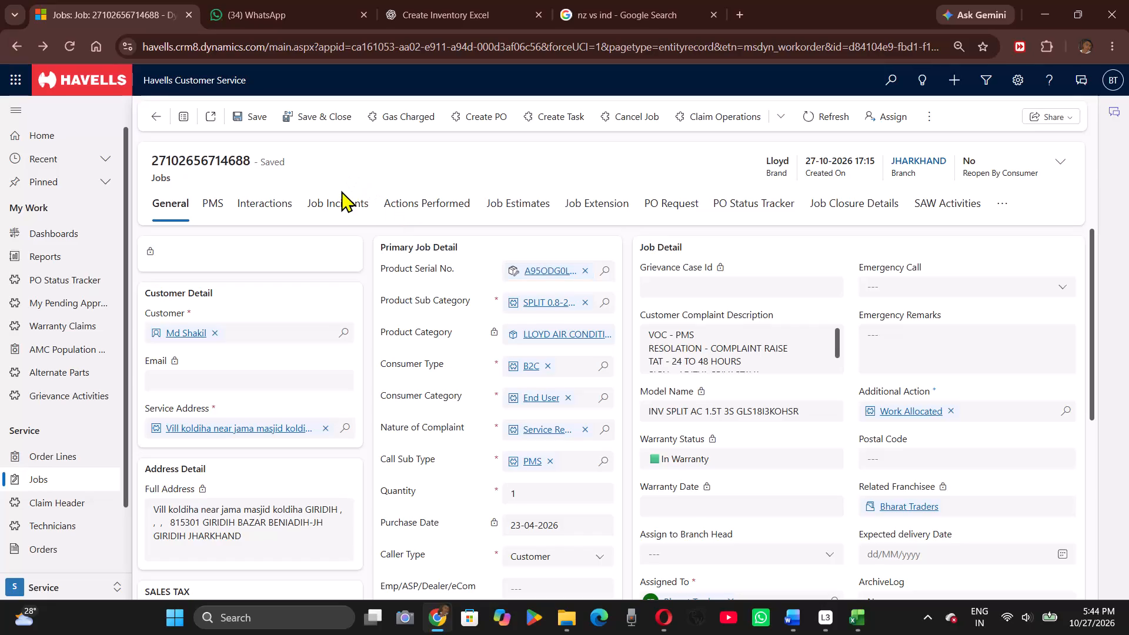
left_click(336, 202)
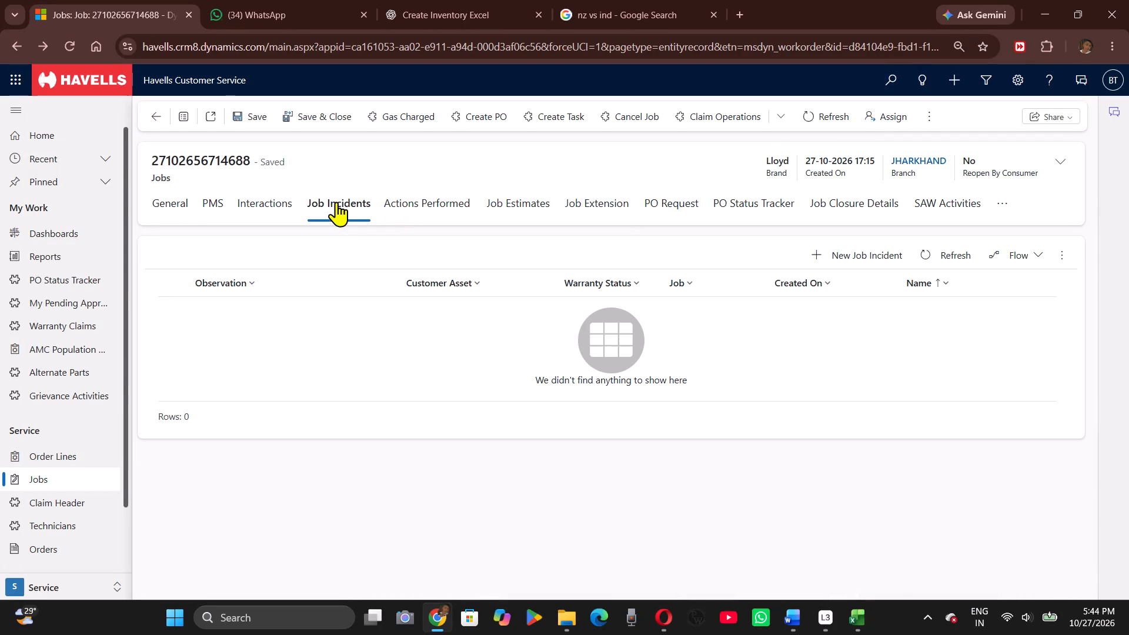
left_click(821, 117)
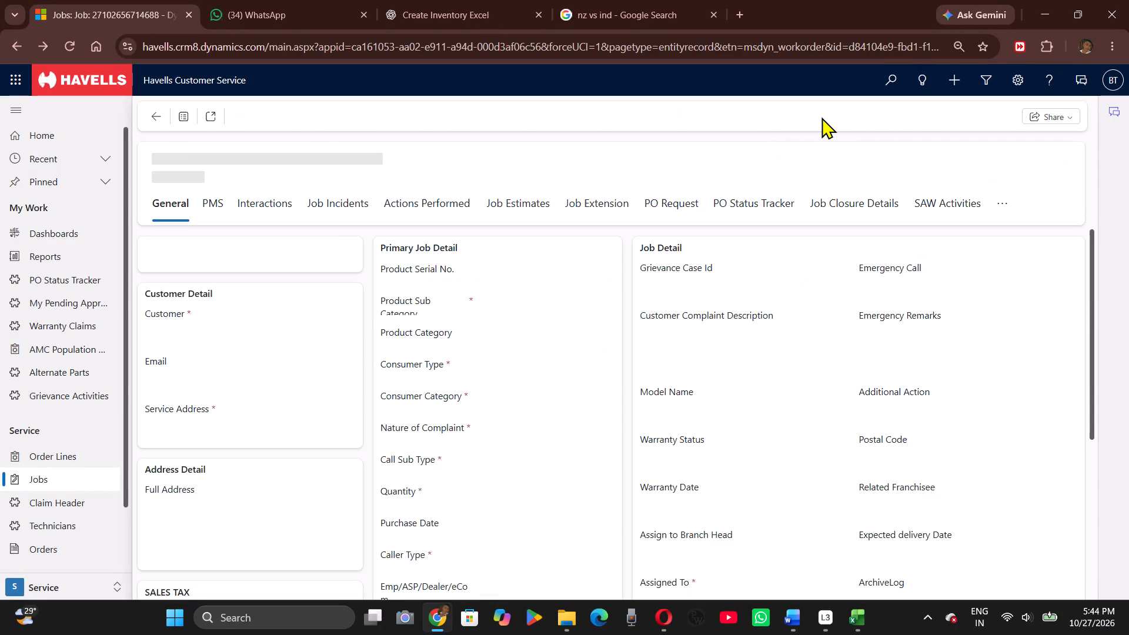
left_click(323, 208)
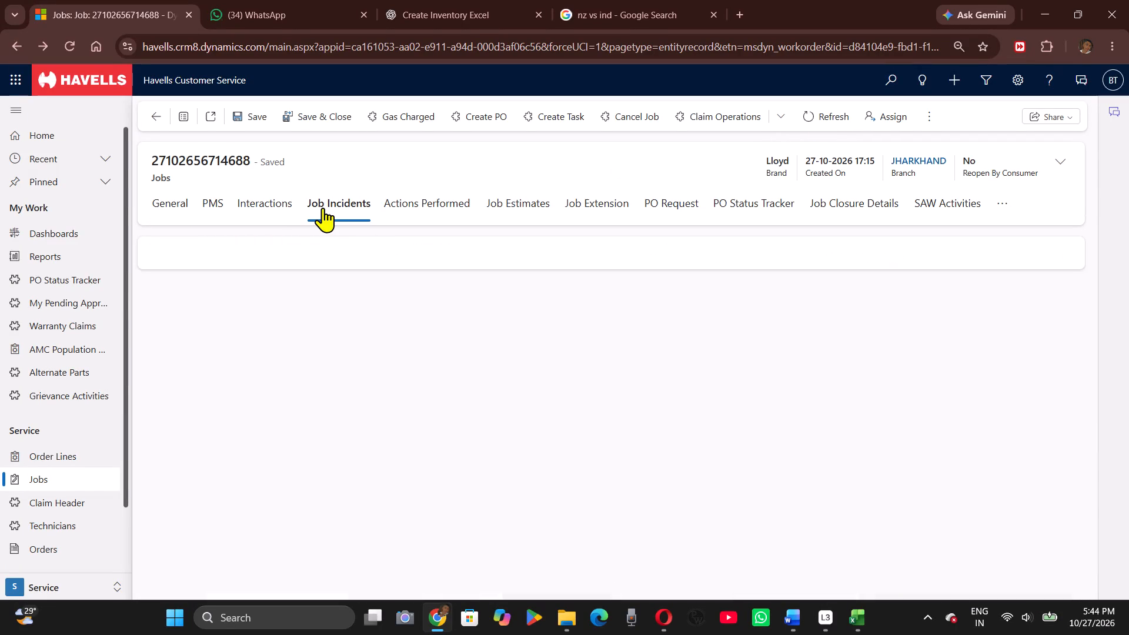
left_click(178, 206)
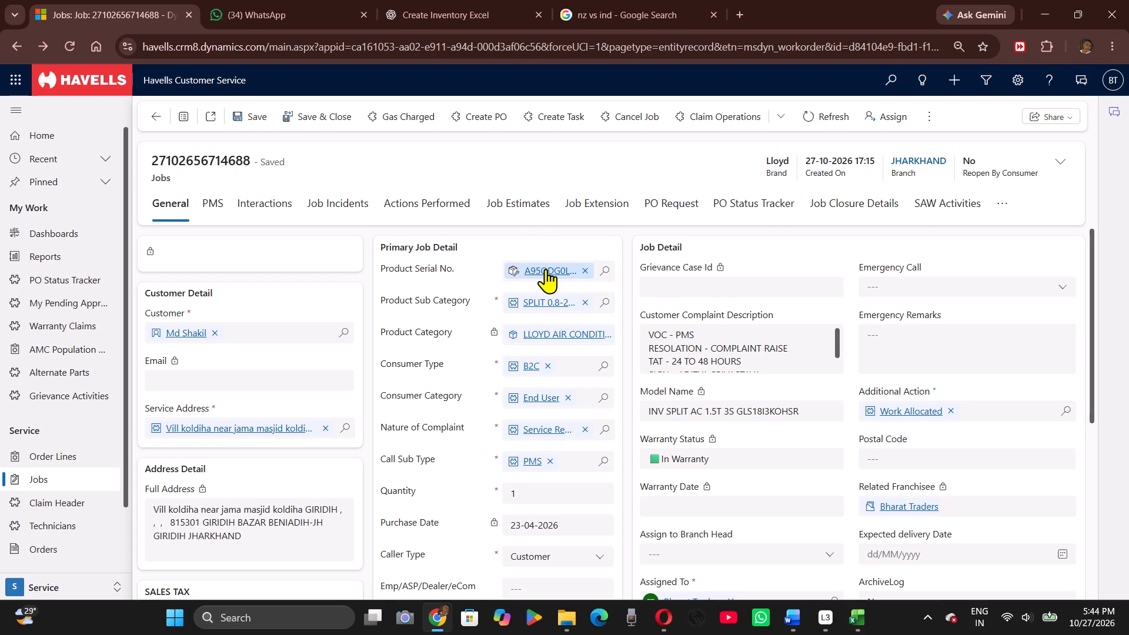
left_click(340, 193)
left_click(338, 206)
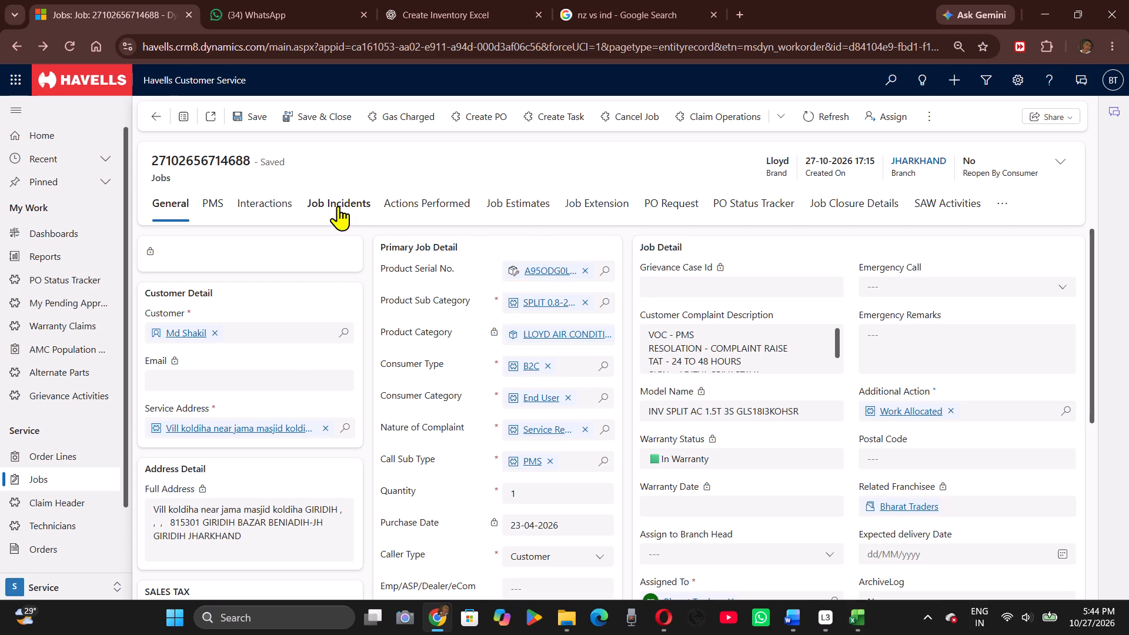
left_click(817, 121)
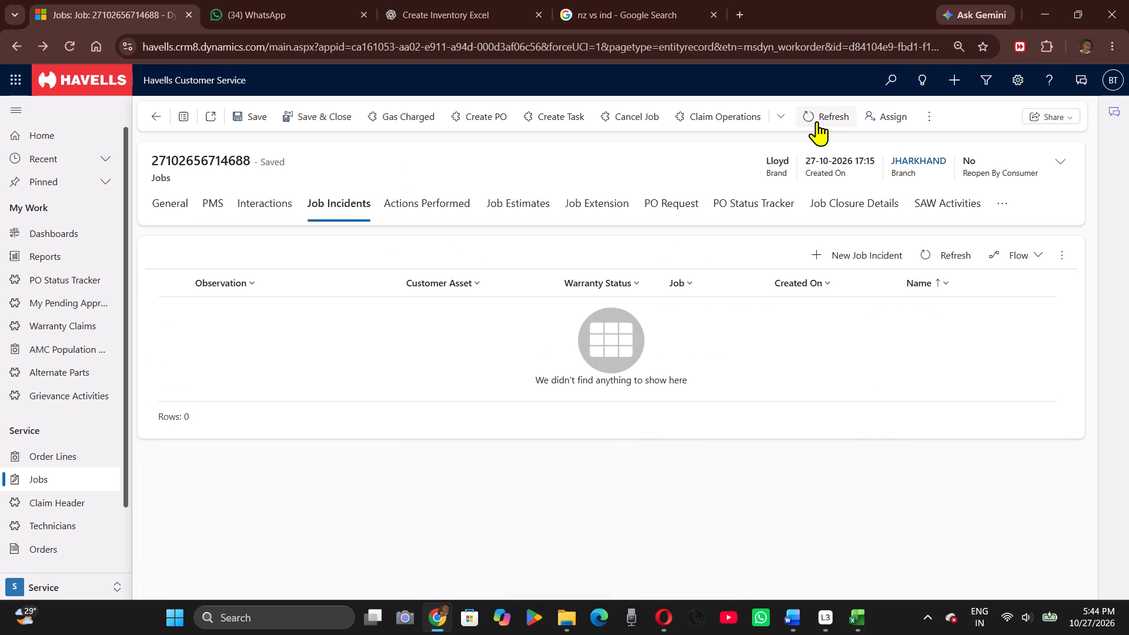
left_click(335, 212)
Reopen the same job from the Active Jobs list, check its incidents and PMS details, and return to its general details.
left_click(152, 109)
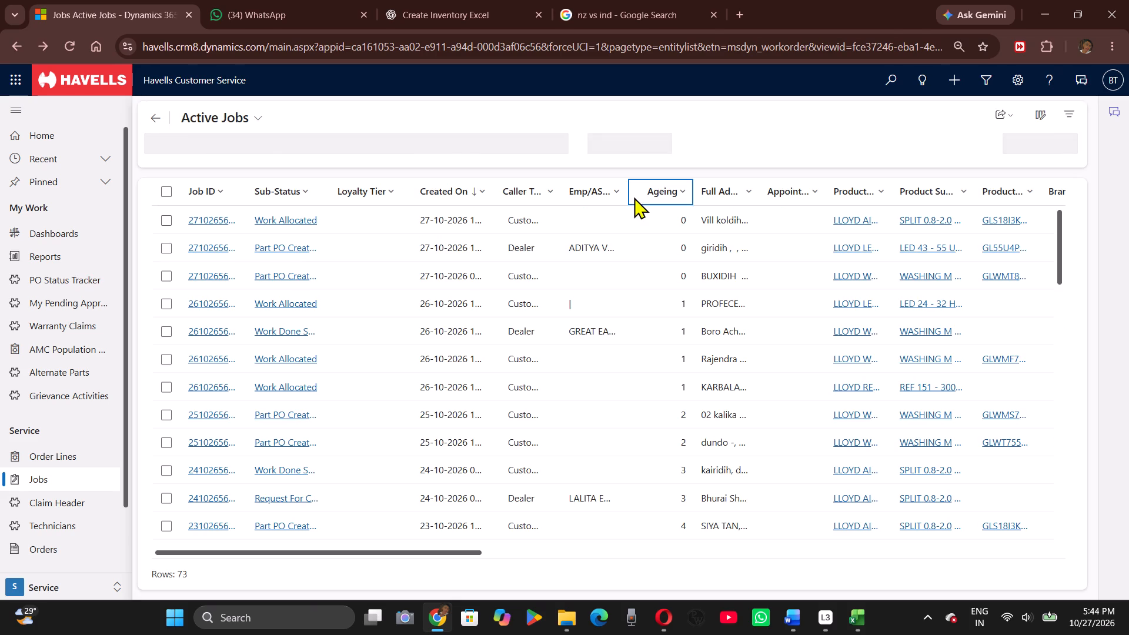
triple_click(607, 219)
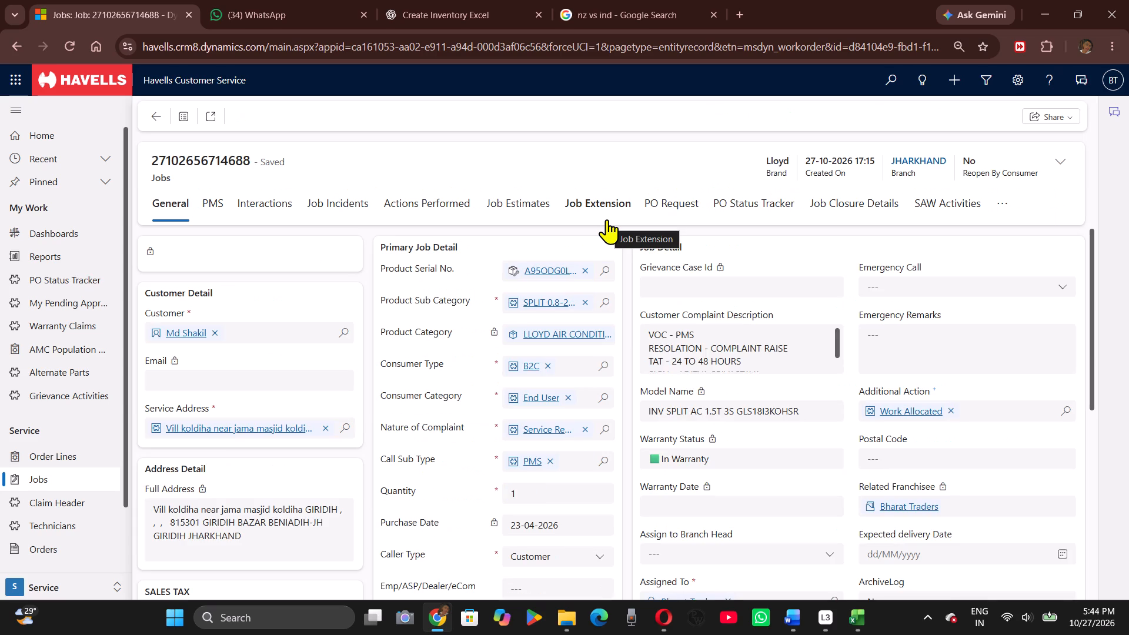
left_click(341, 208)
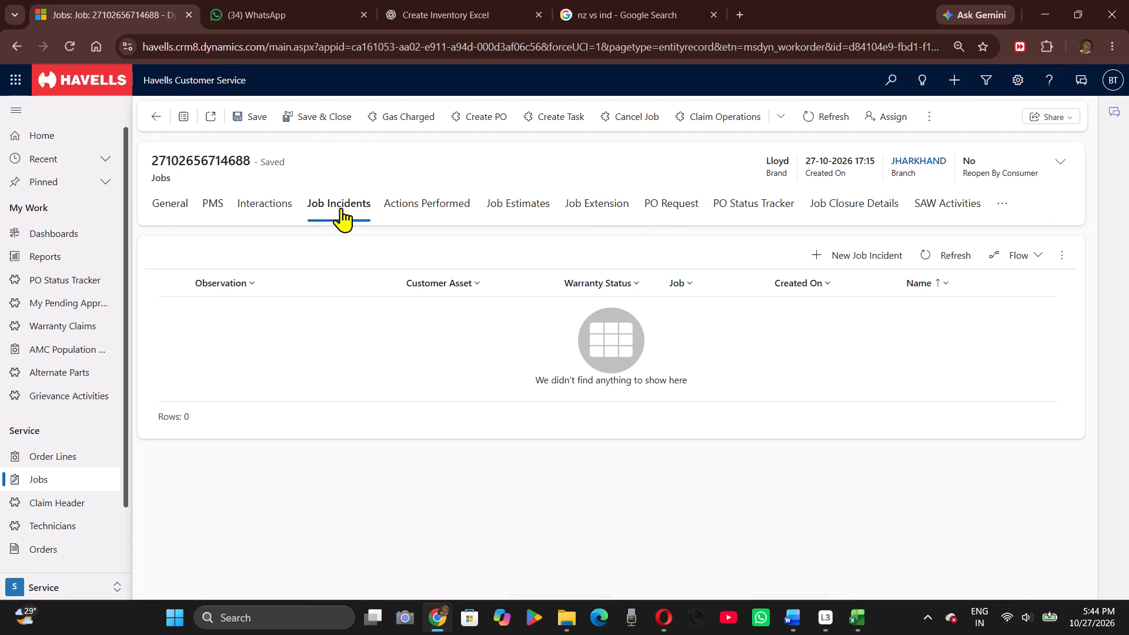
left_click(222, 208)
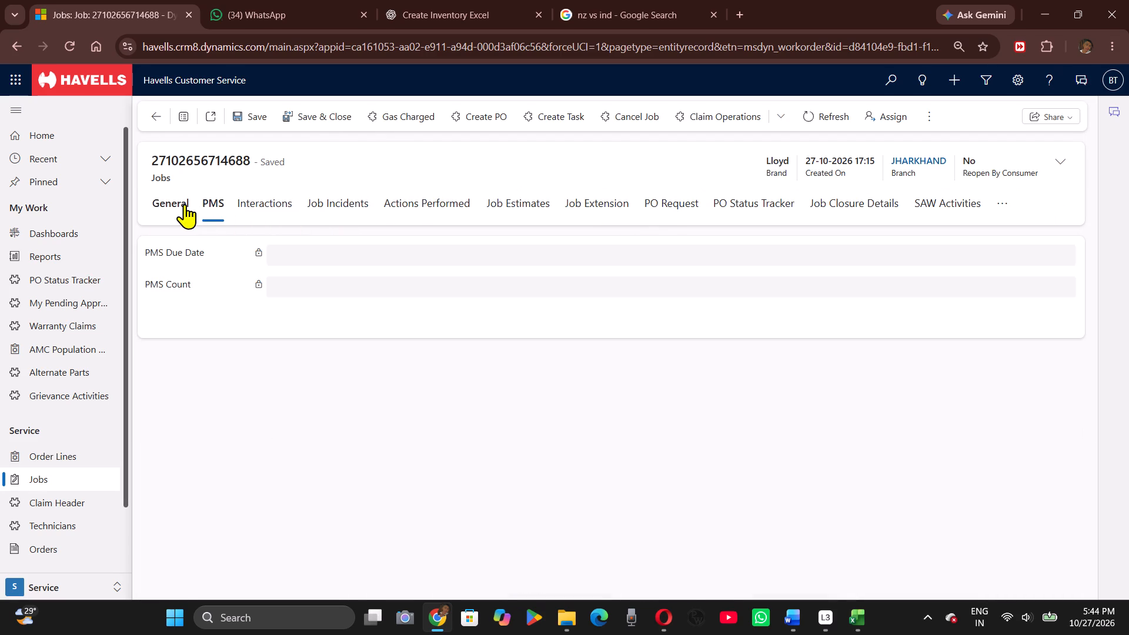
left_click(185, 204)
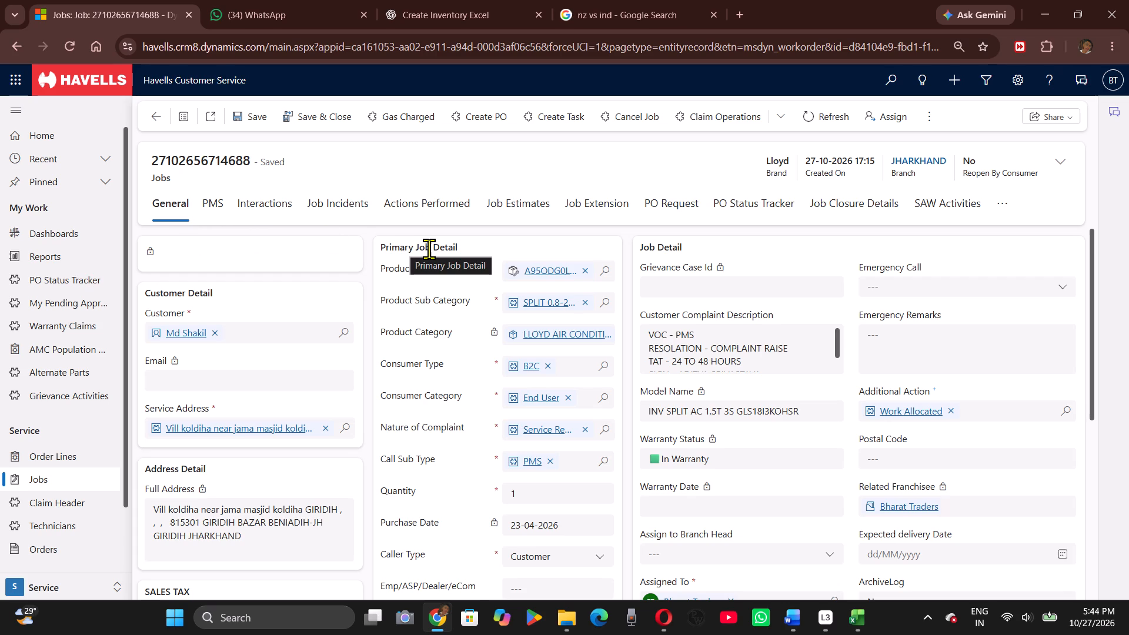
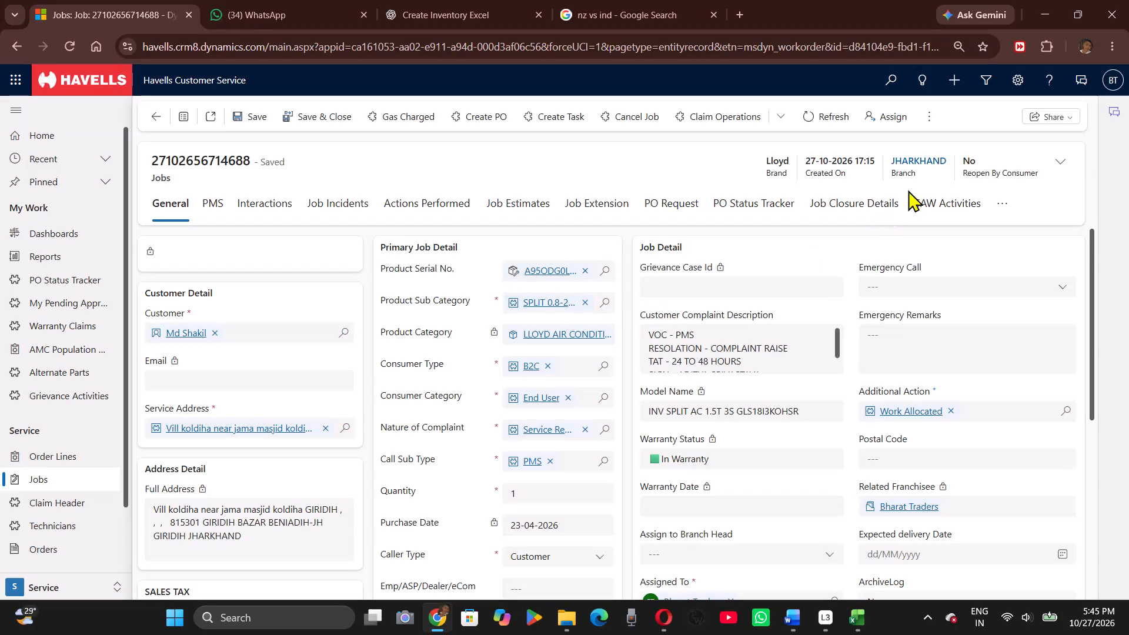
Check the job's closure details, then return to its general details and refresh the job record twice.
left_click(867, 200)
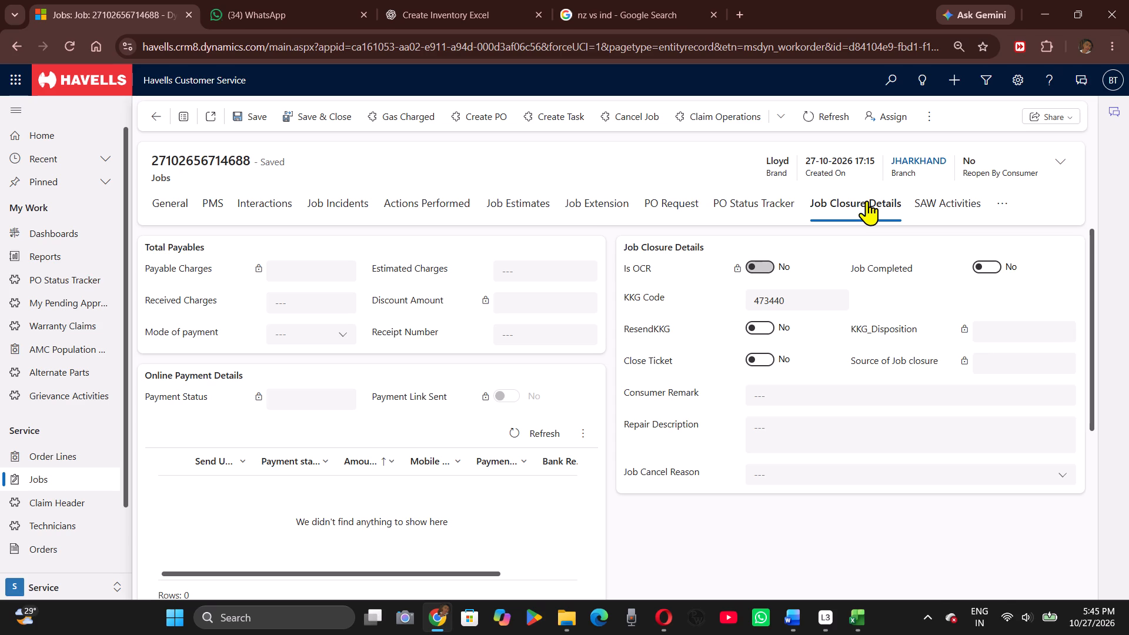
left_click(183, 199)
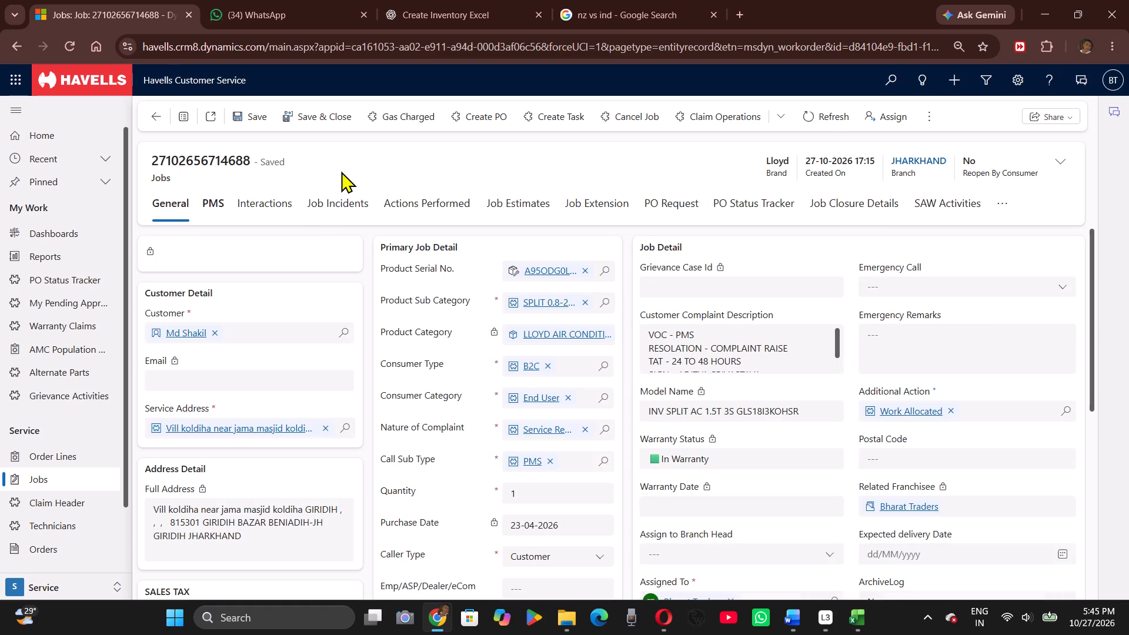
left_click(823, 121)
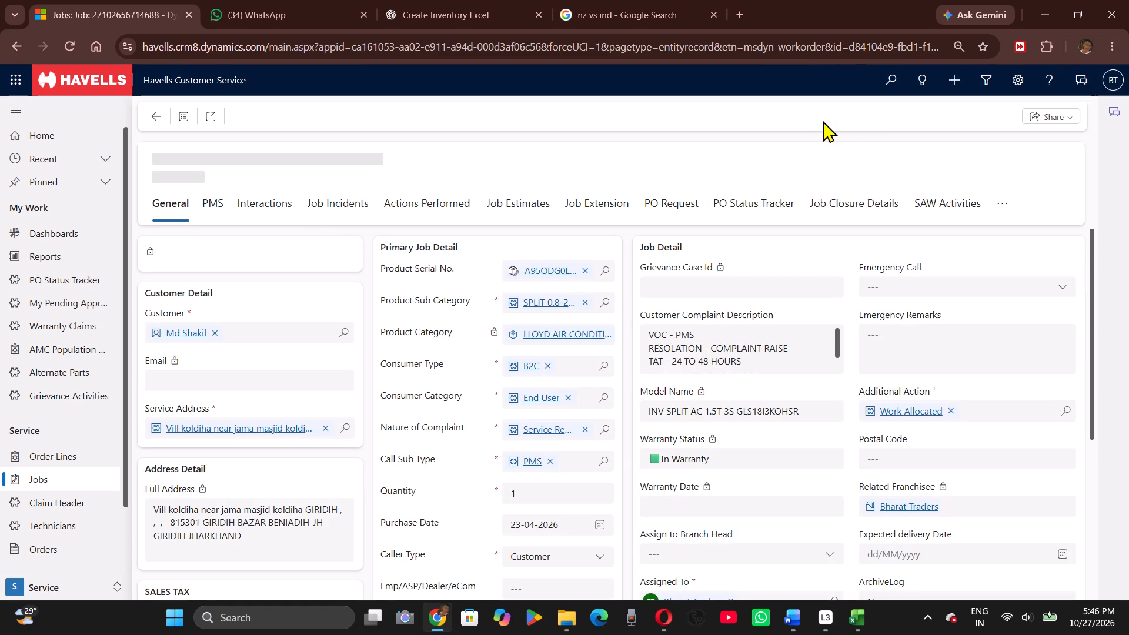
left_click(818, 168)
scroll(673, 309, "down", 1)
scroll(673, 309, "up", 1)
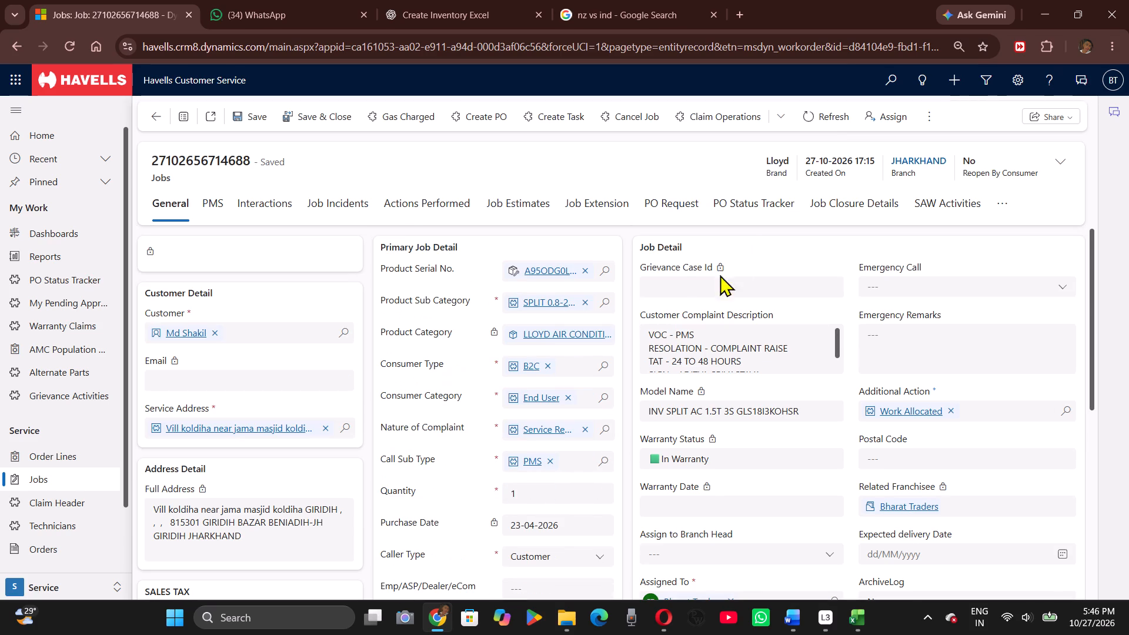
left_click(816, 119)
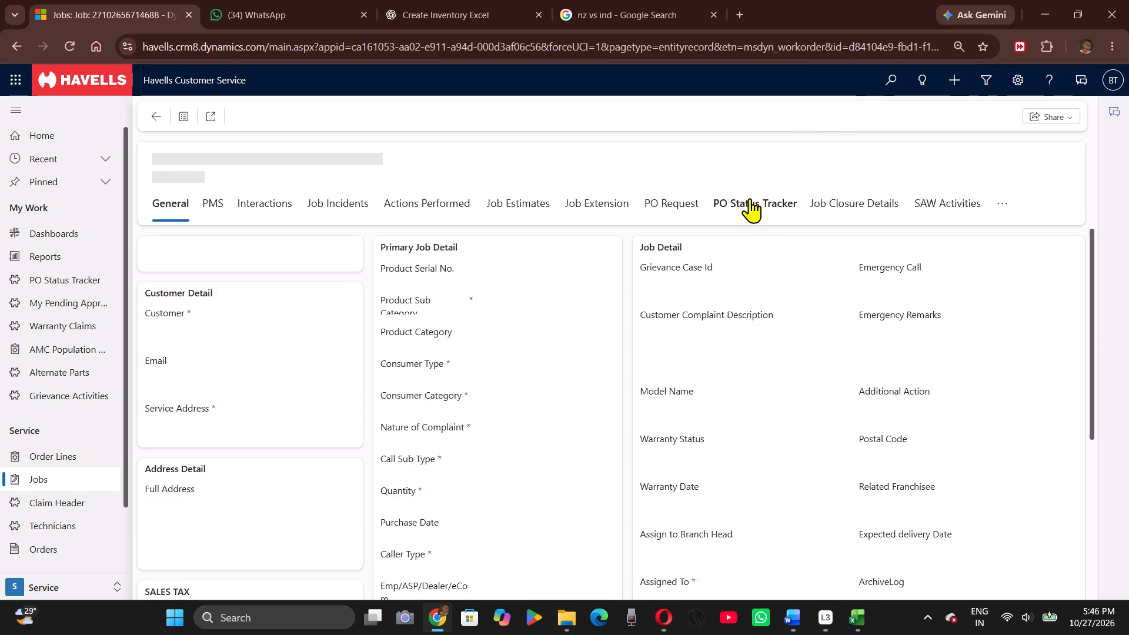
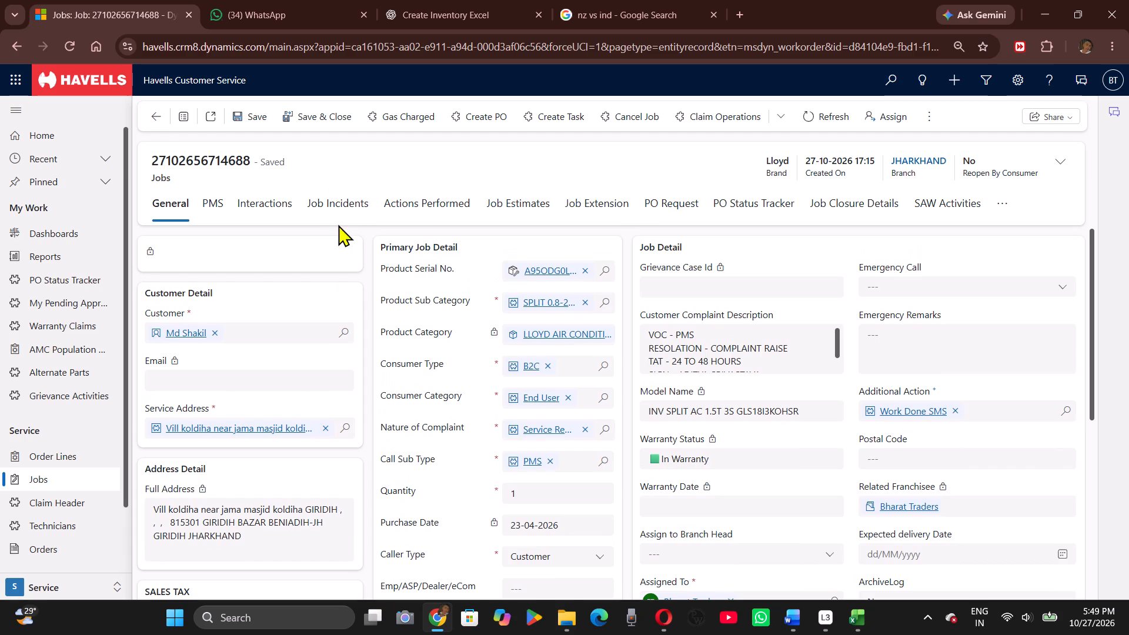
Start a new job incident for this job with the observation DISPLAY PCB DEFECTIVE.
left_click(338, 202)
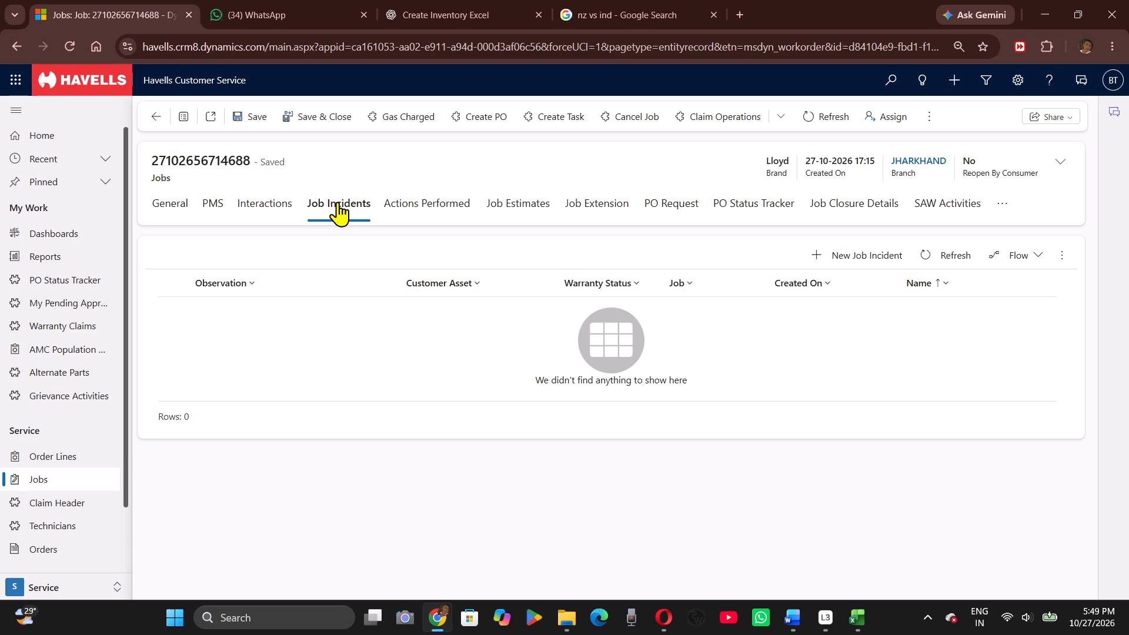
left_click(843, 258)
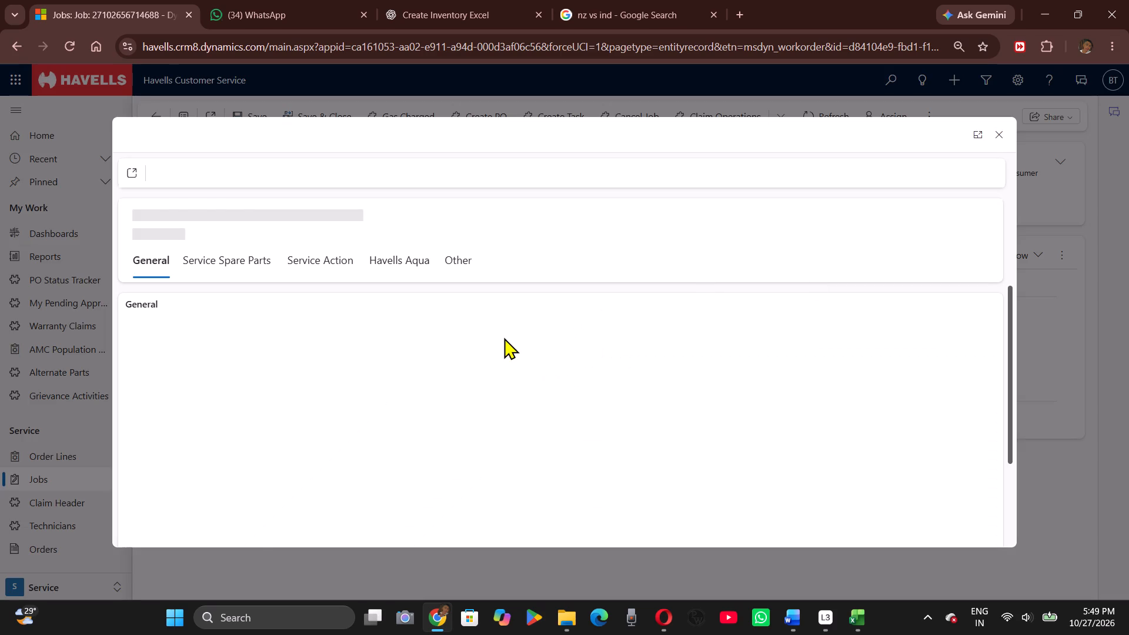
left_click(535, 393)
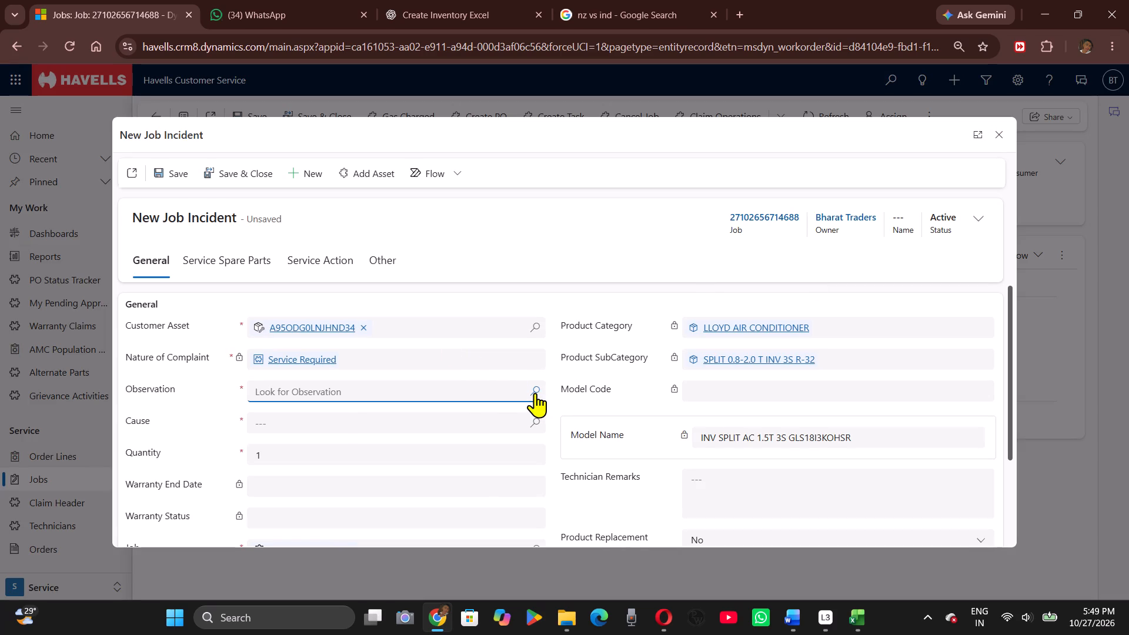
scroll(365, 310, "down", 1)
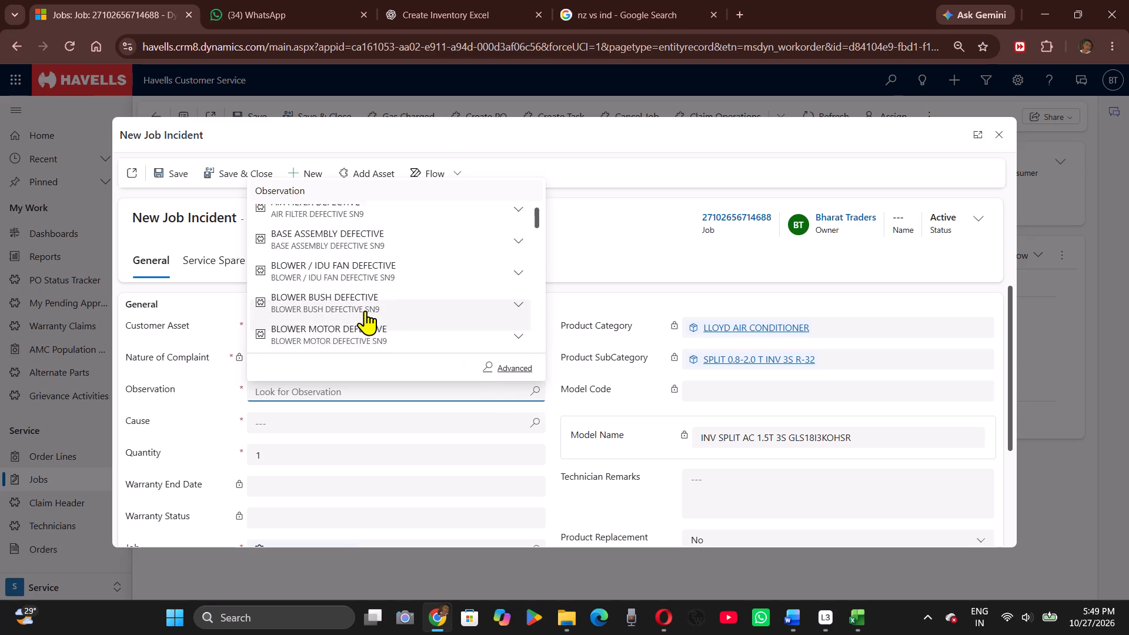
scroll(365, 310, "down", 1)
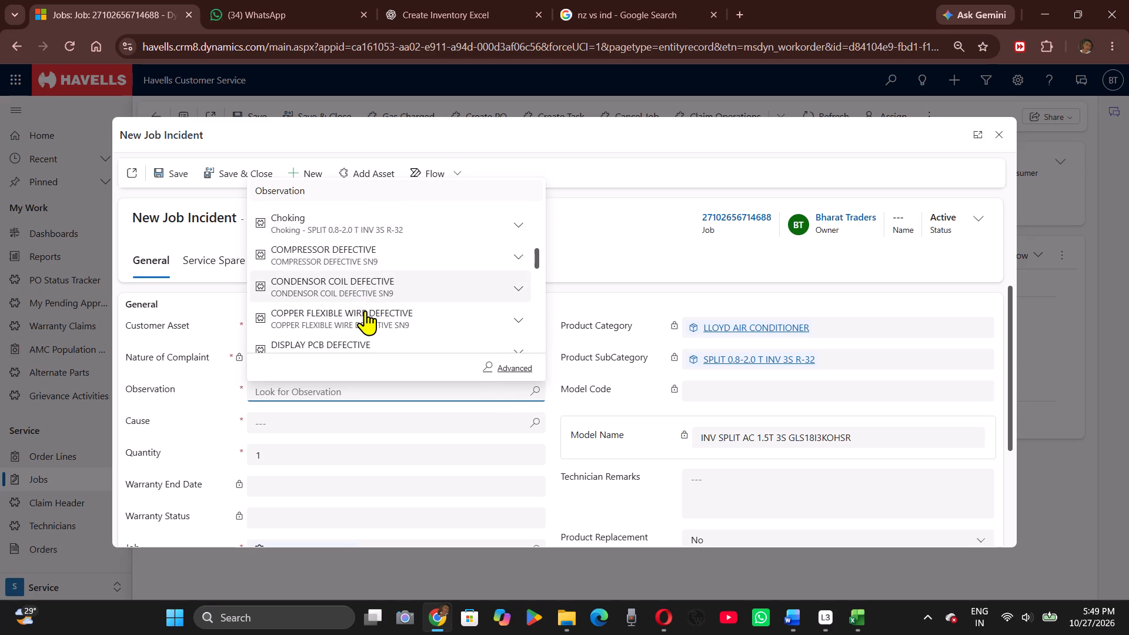
scroll(365, 310, "down", 1)
left_click(351, 295)
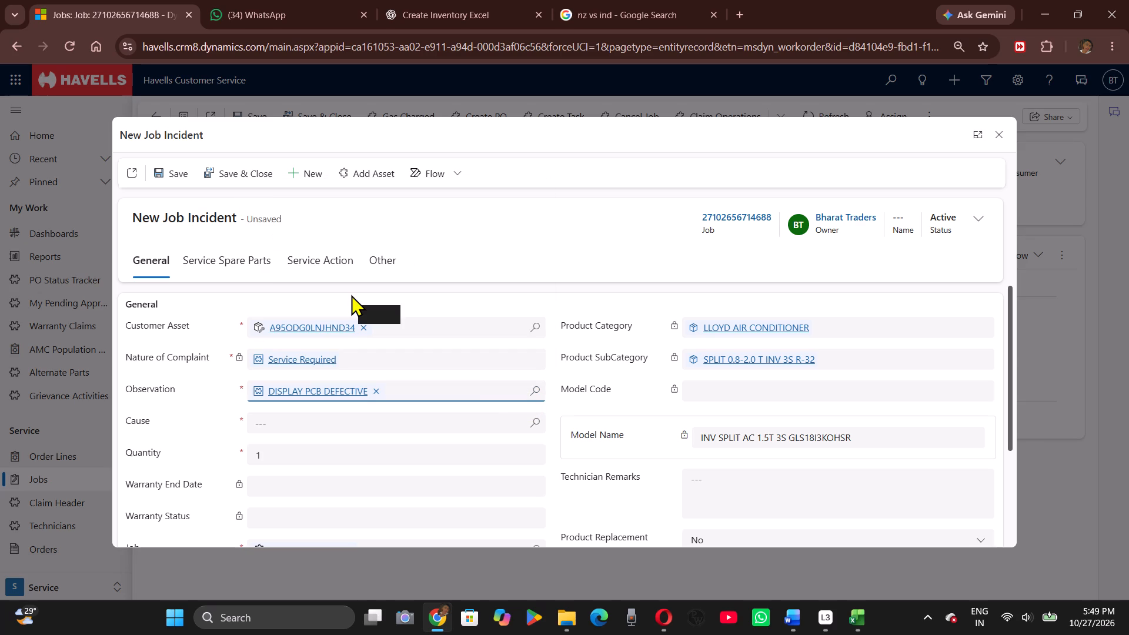
Set the incident's cause to ERRACTIC BEHAIVOR, save the incident and close its form.
left_click(543, 427)
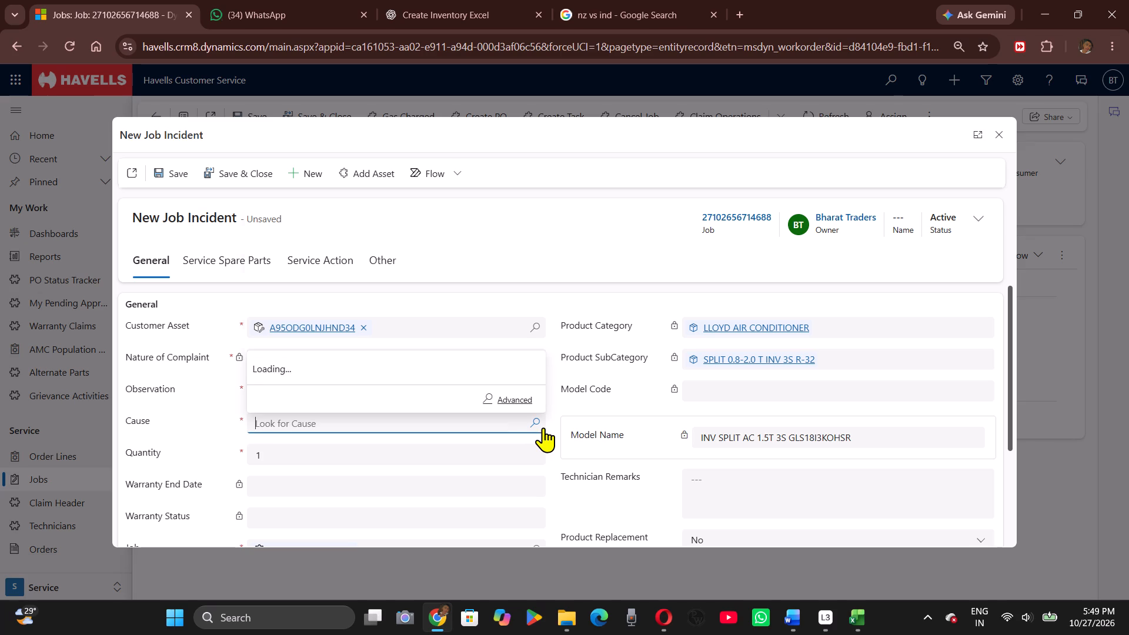
scroll(356, 322, "down", 1)
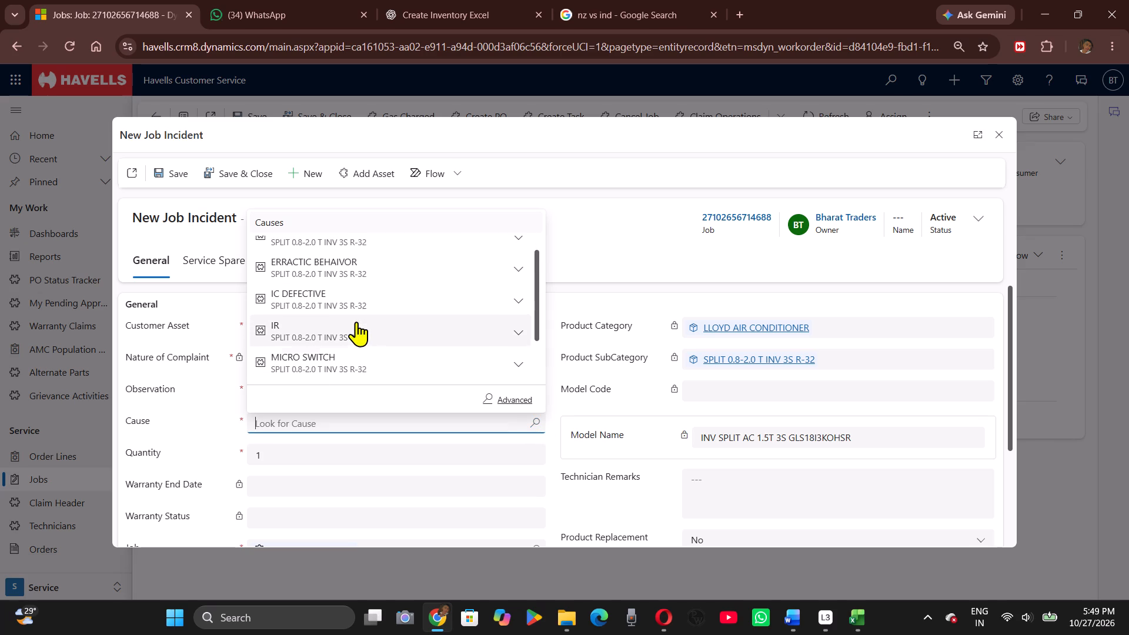
scroll(356, 322, "down", 1)
scroll(356, 322, "up", 1)
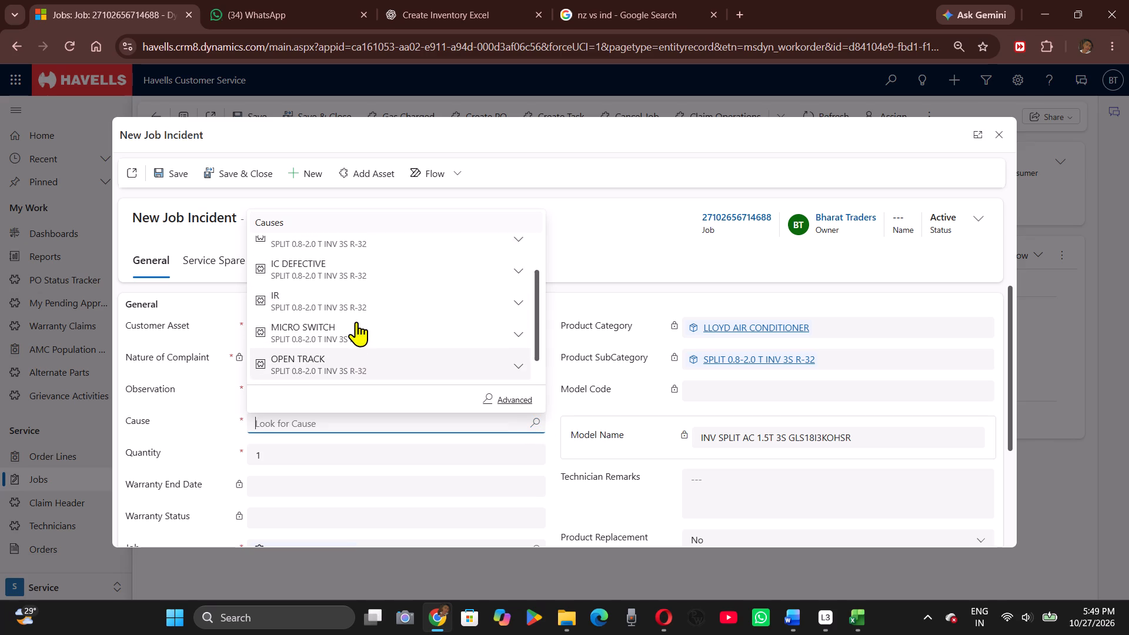
scroll(356, 322, "up", 1)
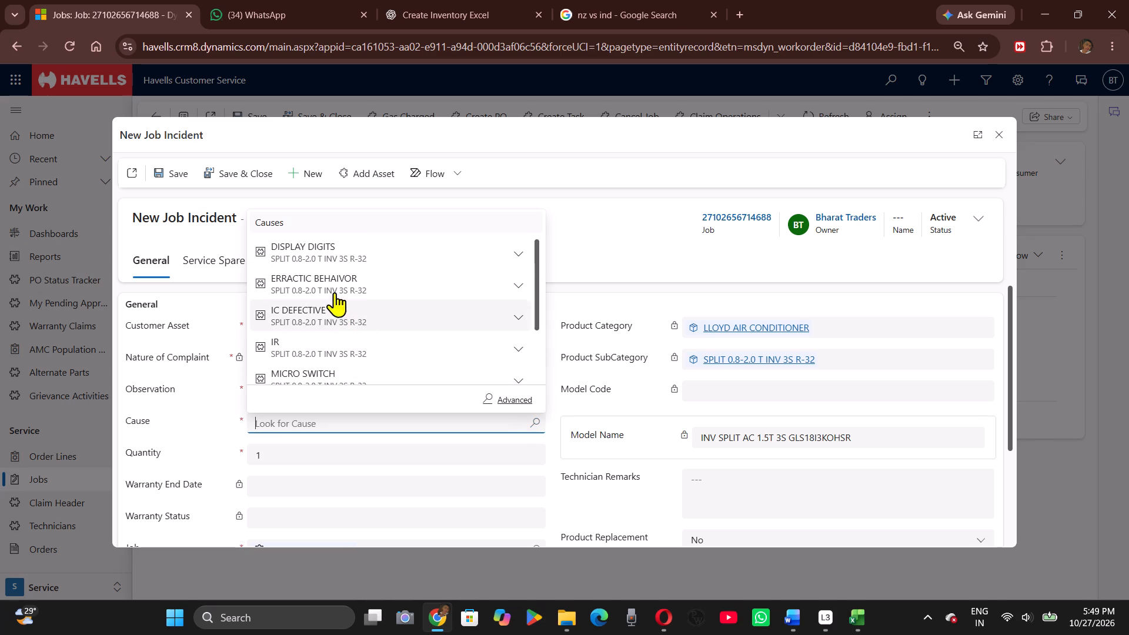
left_click(326, 279)
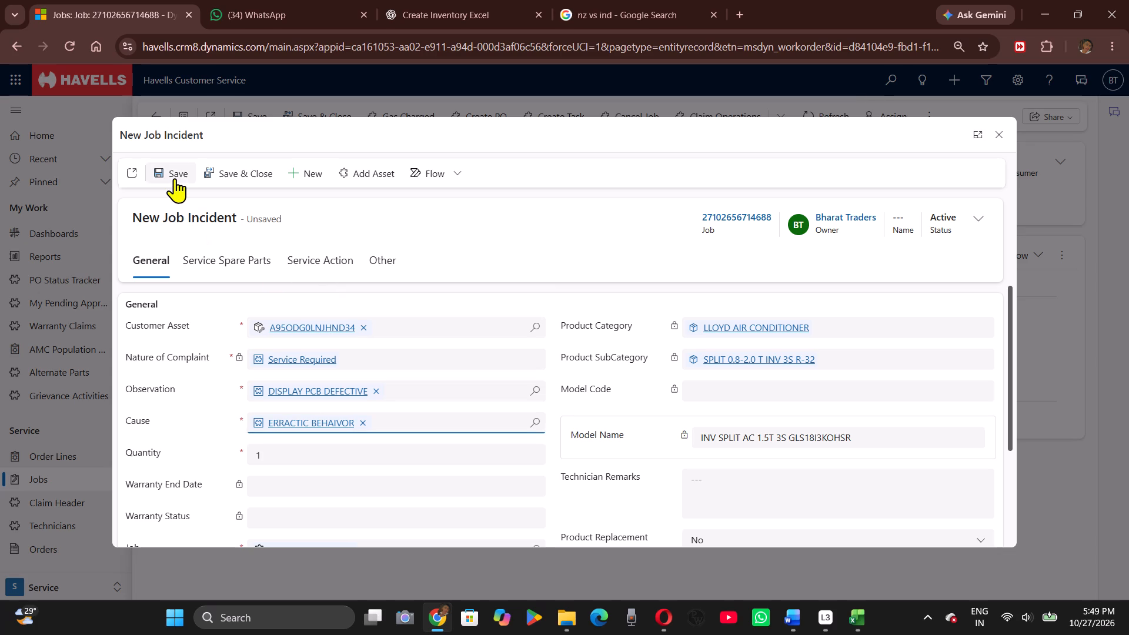
left_click(175, 178)
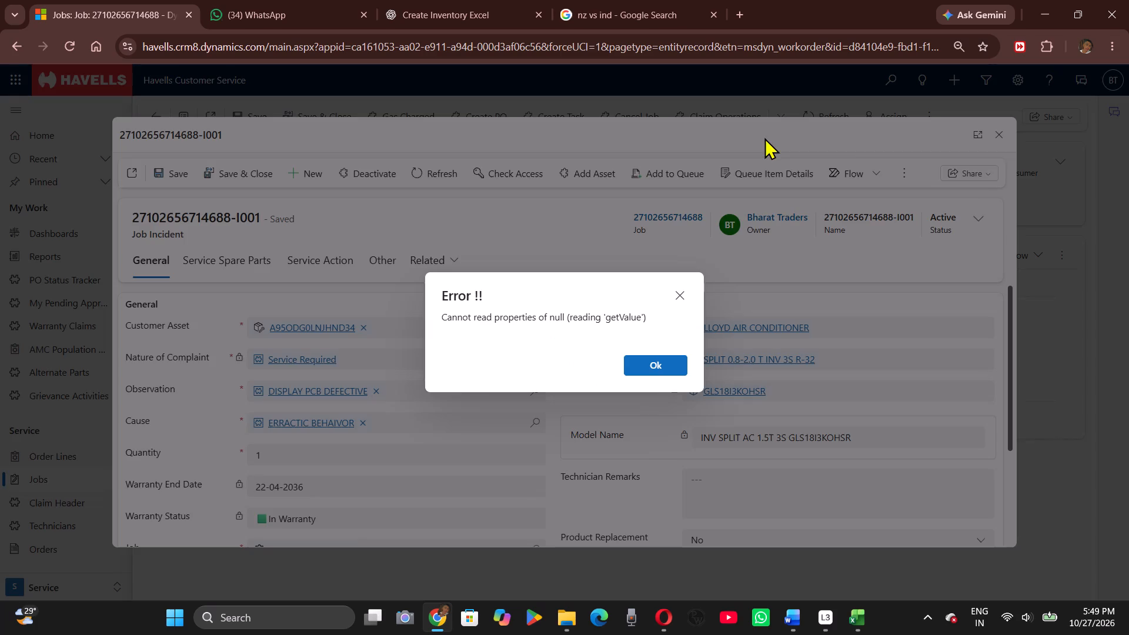
left_click(679, 299)
left_click(679, 299)
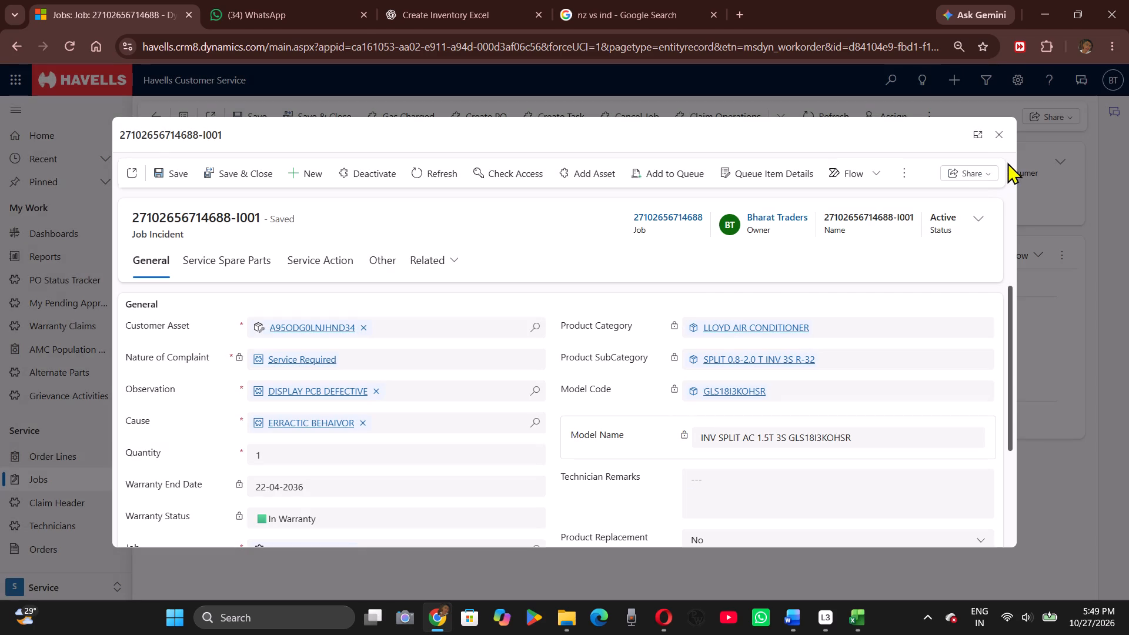
left_click(999, 138)
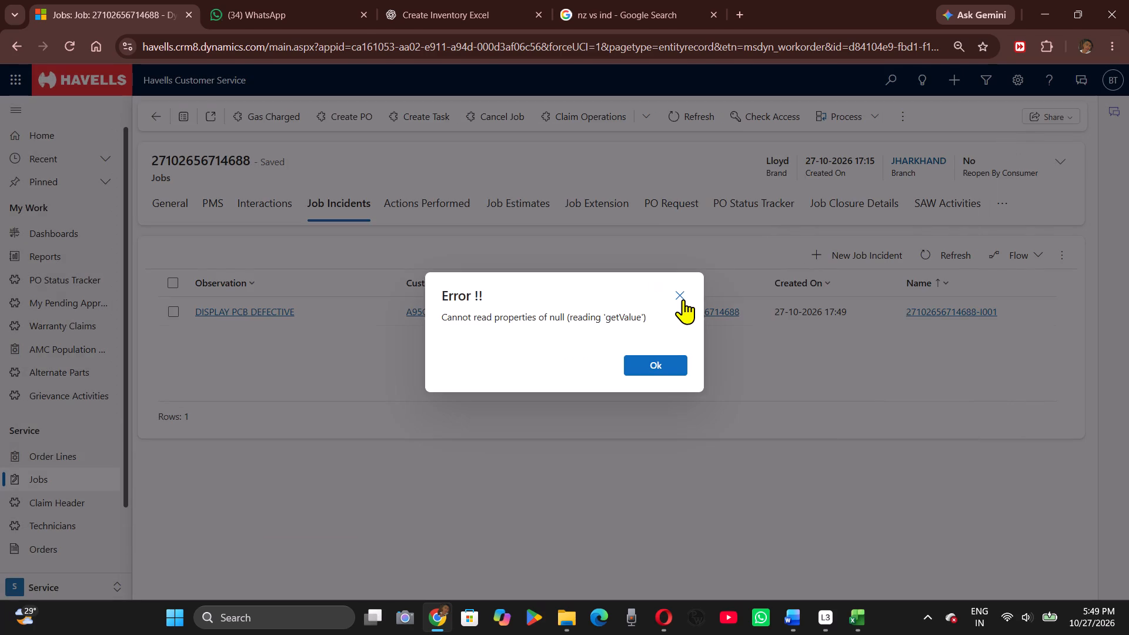
left_click(683, 299)
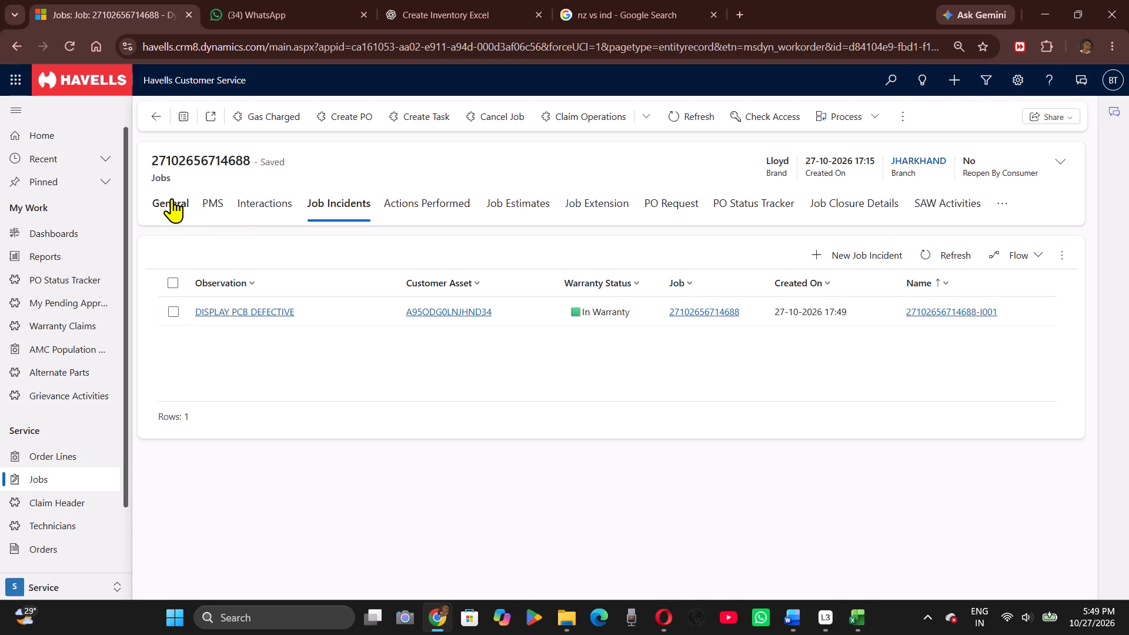
Reopen the job's DISPLAY PCB DEFECTIVE incident and bring up its service spare parts.
left_click(172, 198)
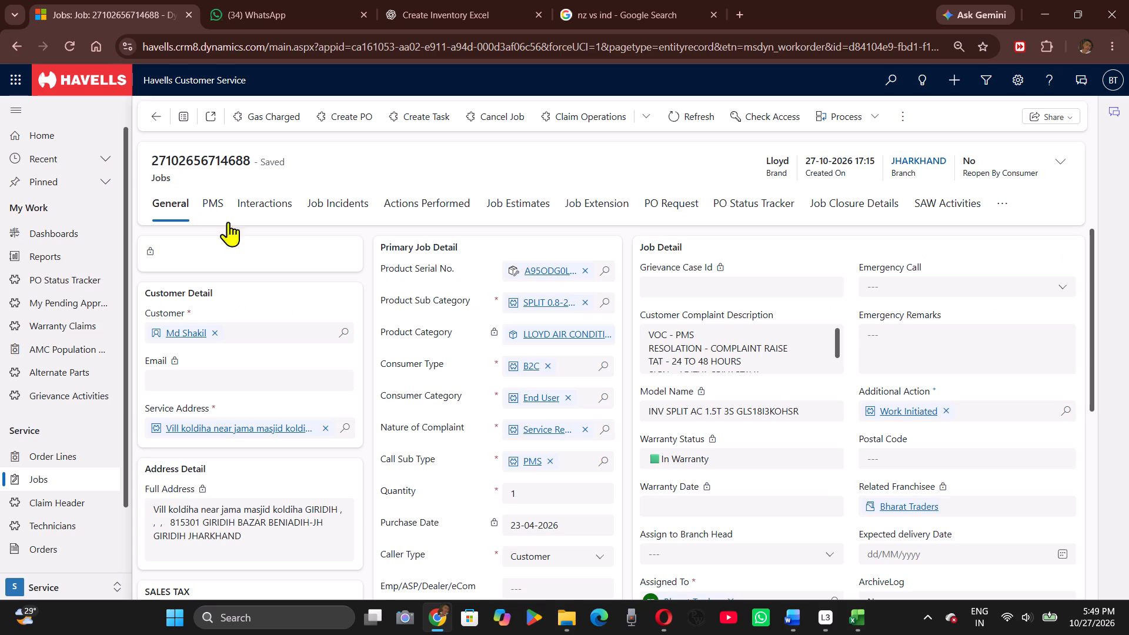
left_click(342, 196)
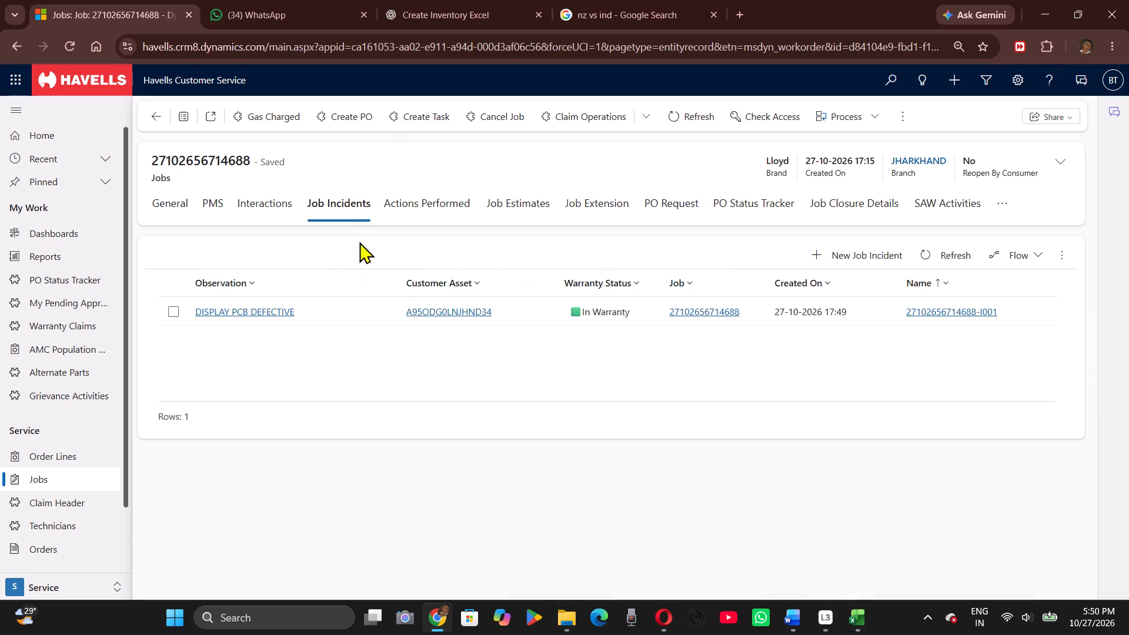
triple_click(369, 312)
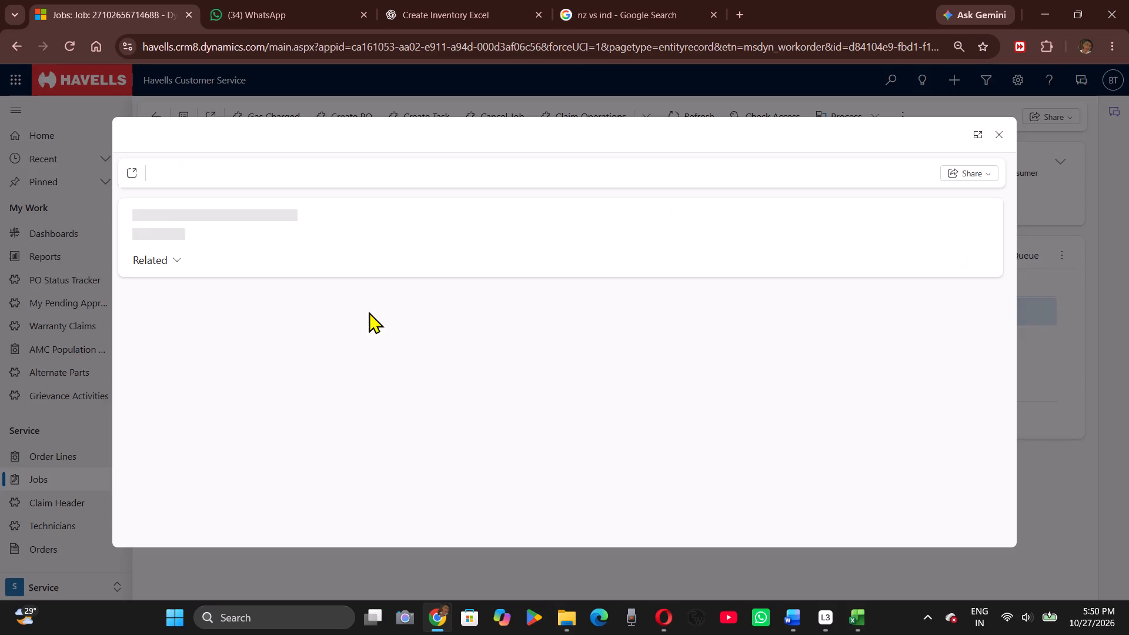
left_click(677, 290)
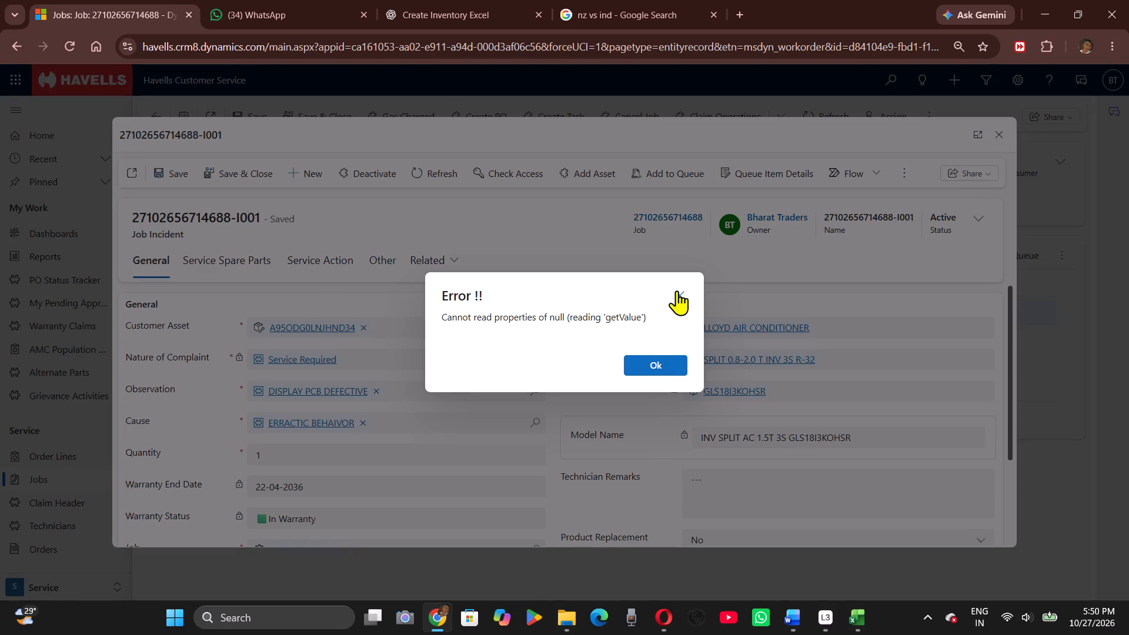
left_click(273, 269)
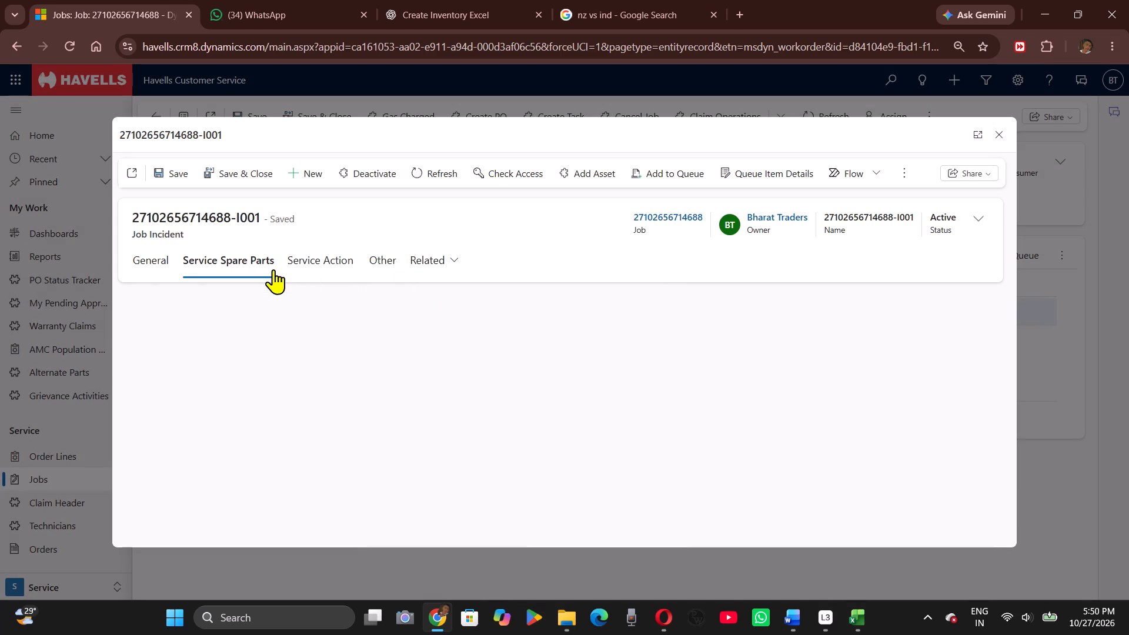
left_click(773, 303)
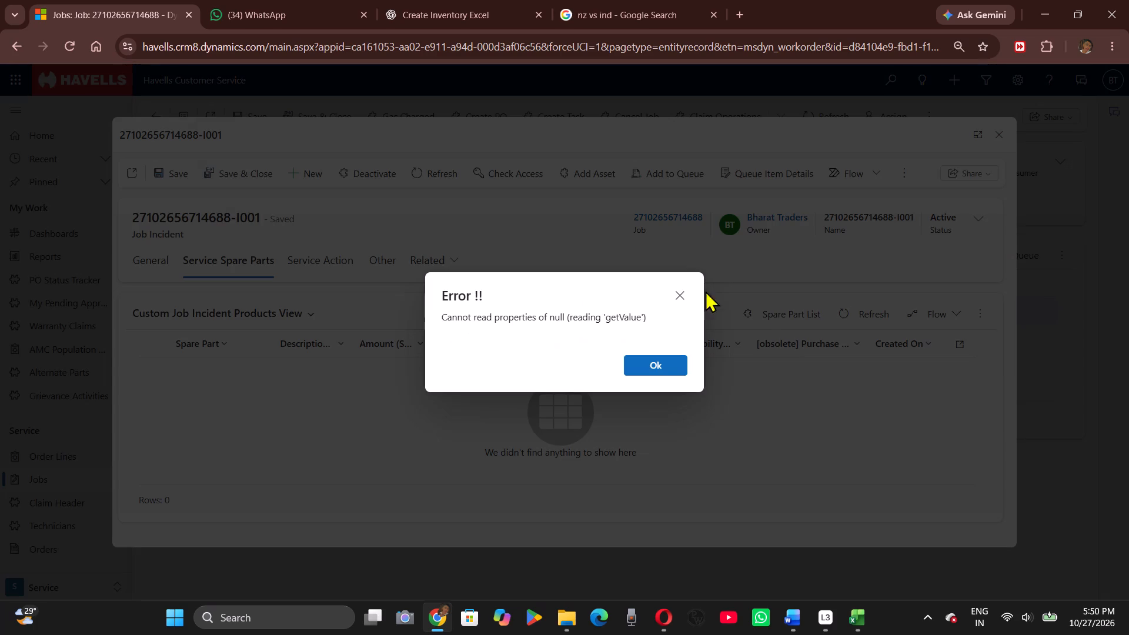
triple_click(679, 293)
left_click(679, 293)
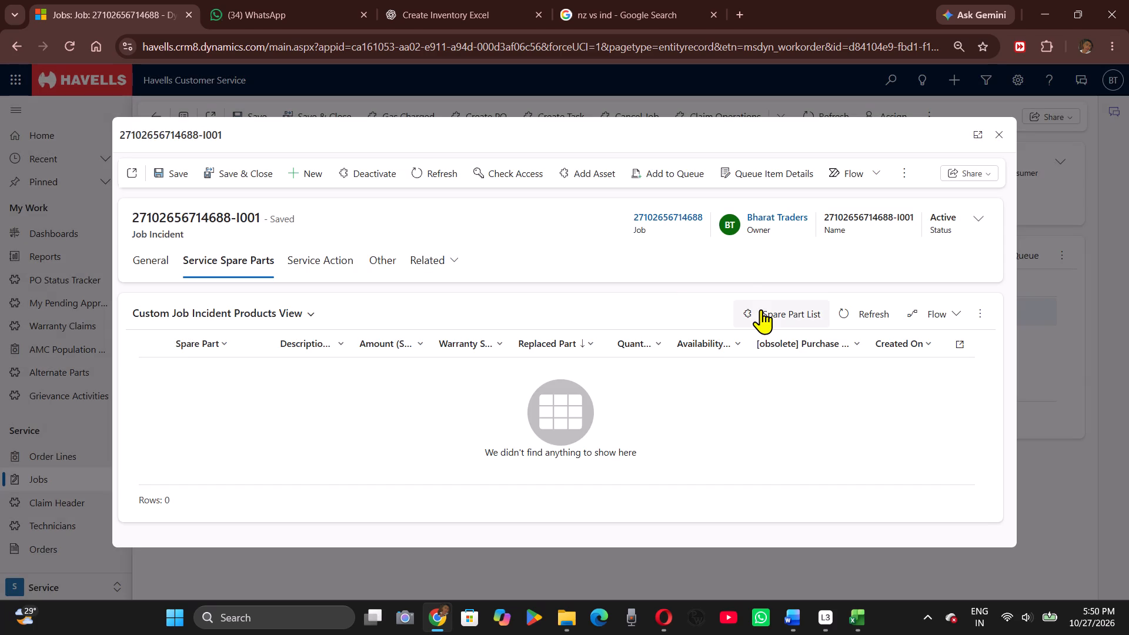
Search the spare part list for "pc", add one GSSCLX0066 AC SPARE DISPLAY PCBA LLOYD CONTROLLERS, and save the selection.
left_click(761, 309)
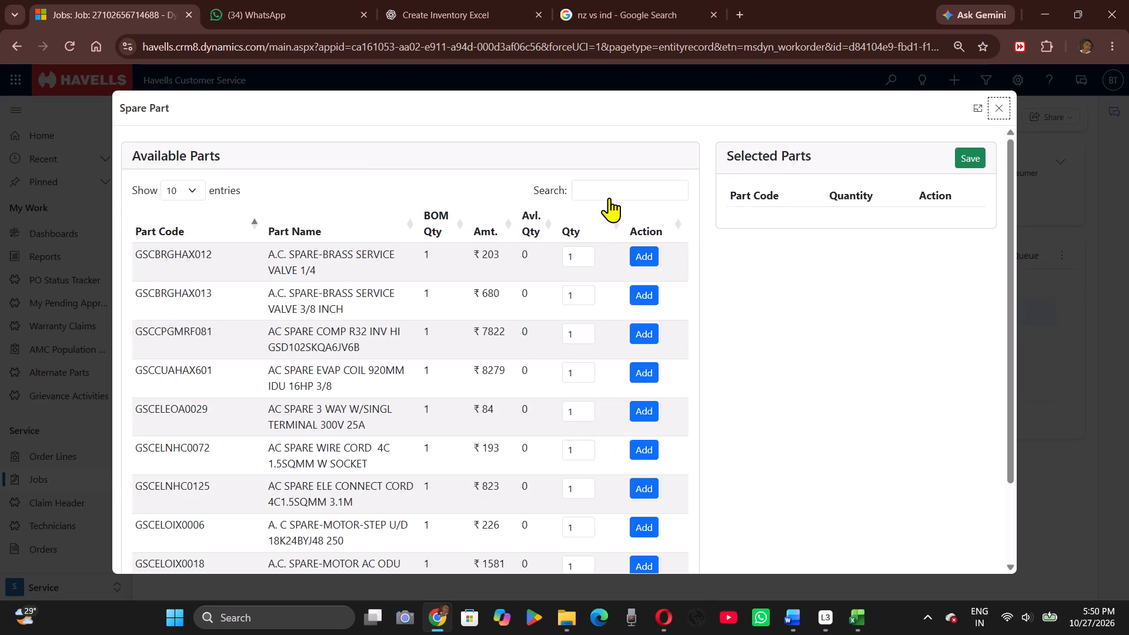
double_click(617, 181)
key("p")
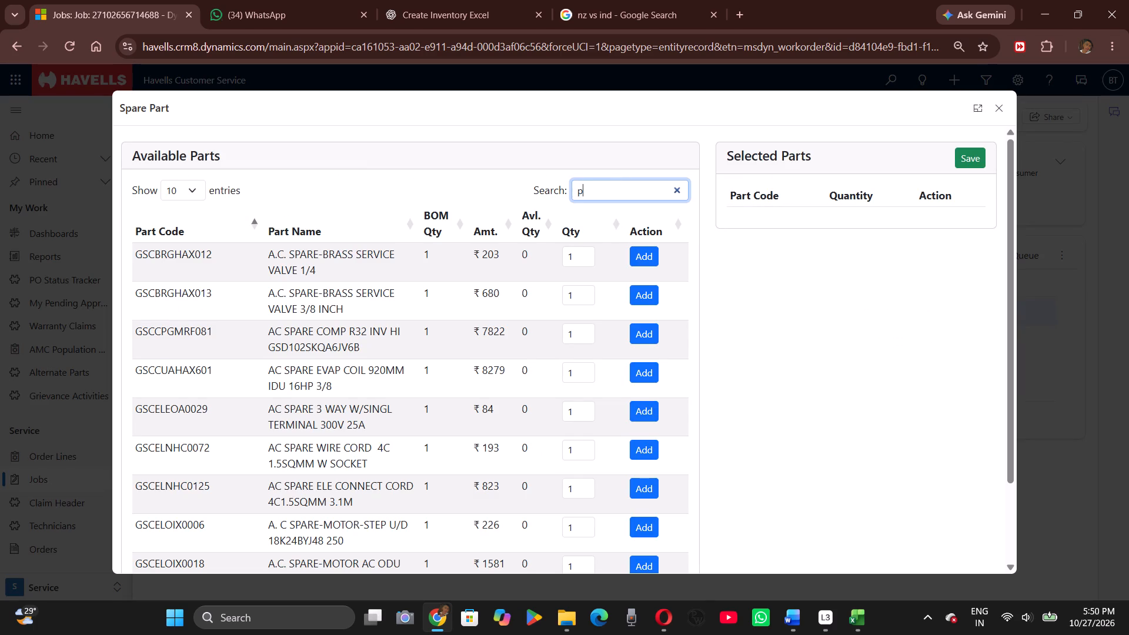
key("c")
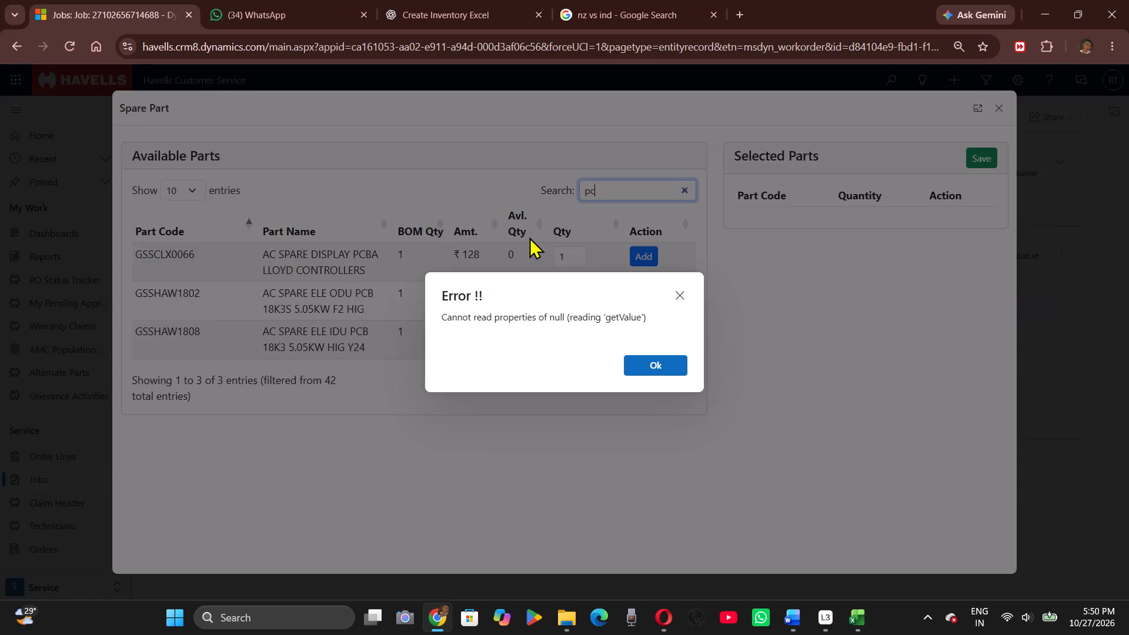
left_click(686, 301)
left_click(686, 301)
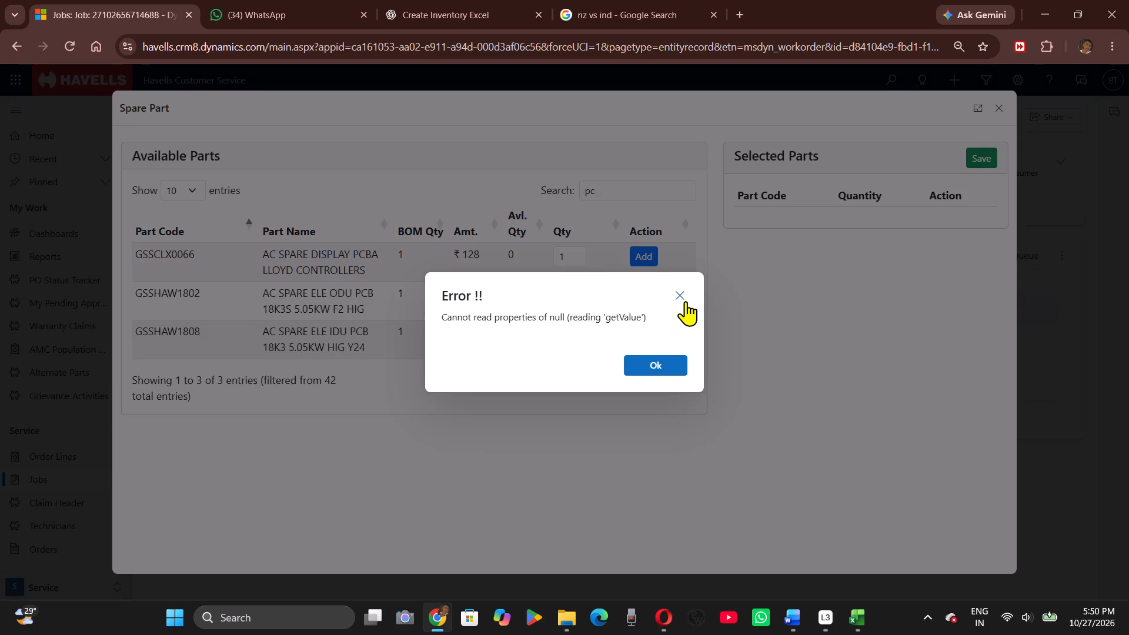
left_click(642, 254)
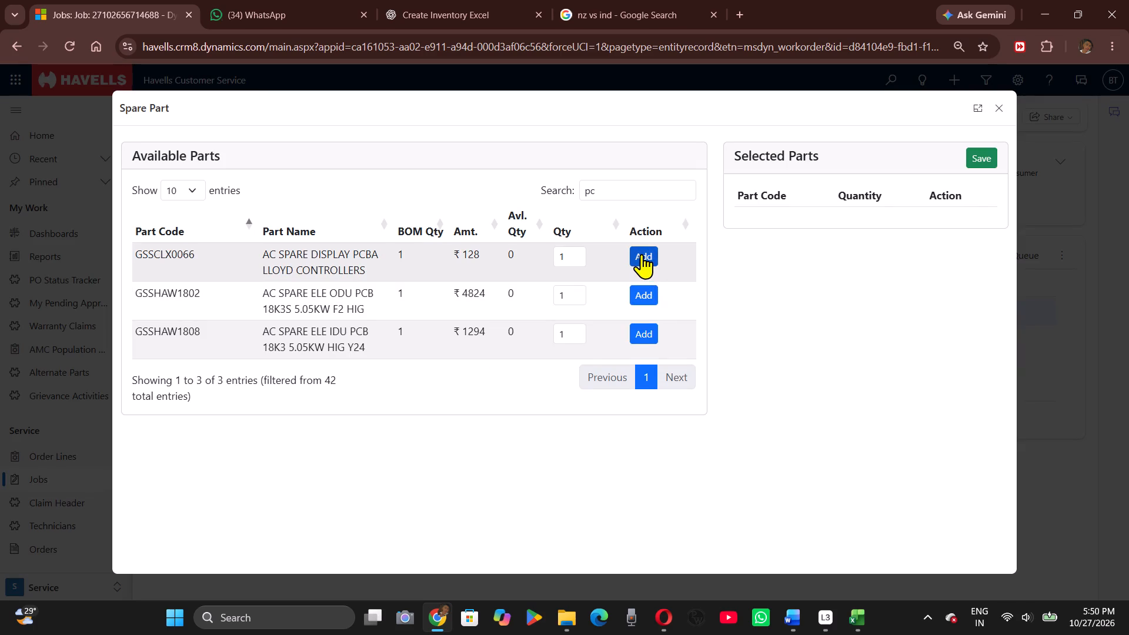
left_click(987, 149)
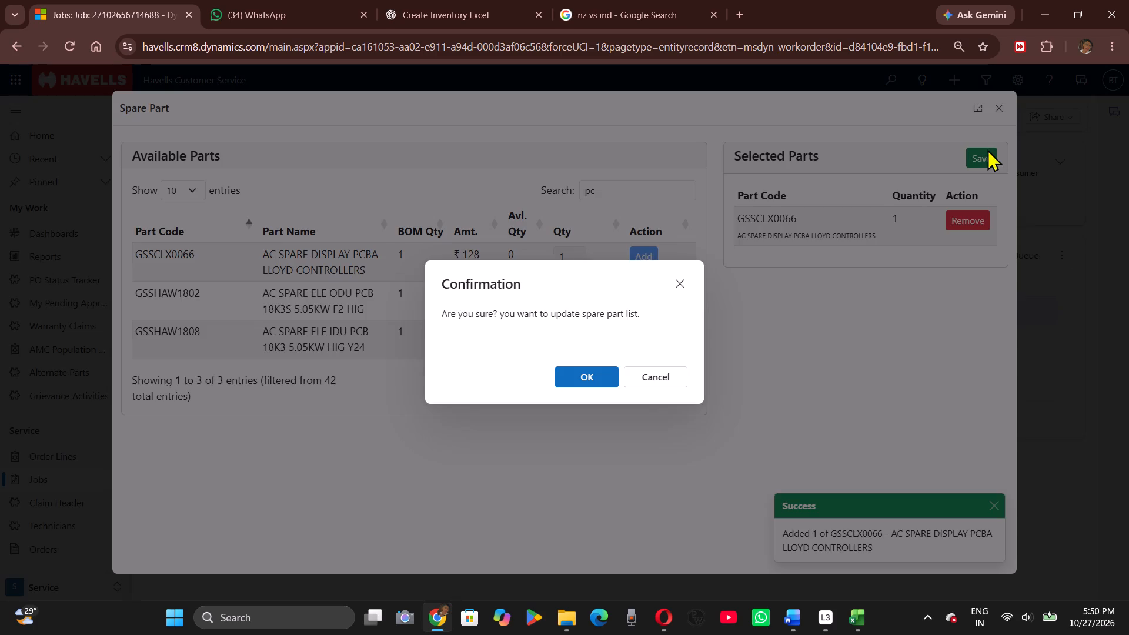
left_click(601, 374)
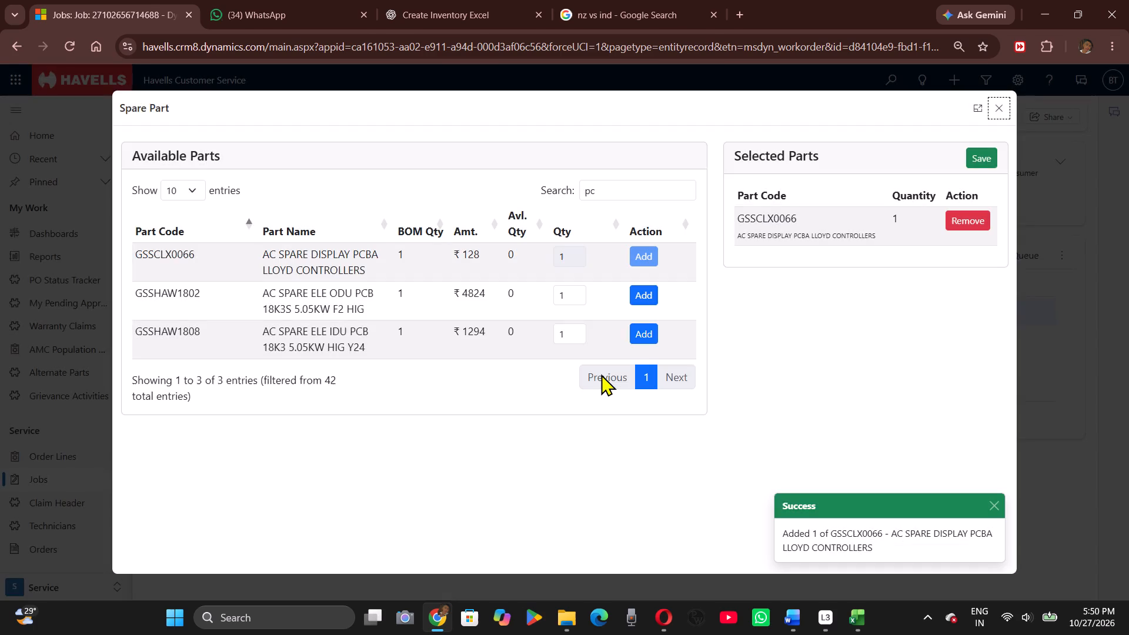
left_click(649, 370)
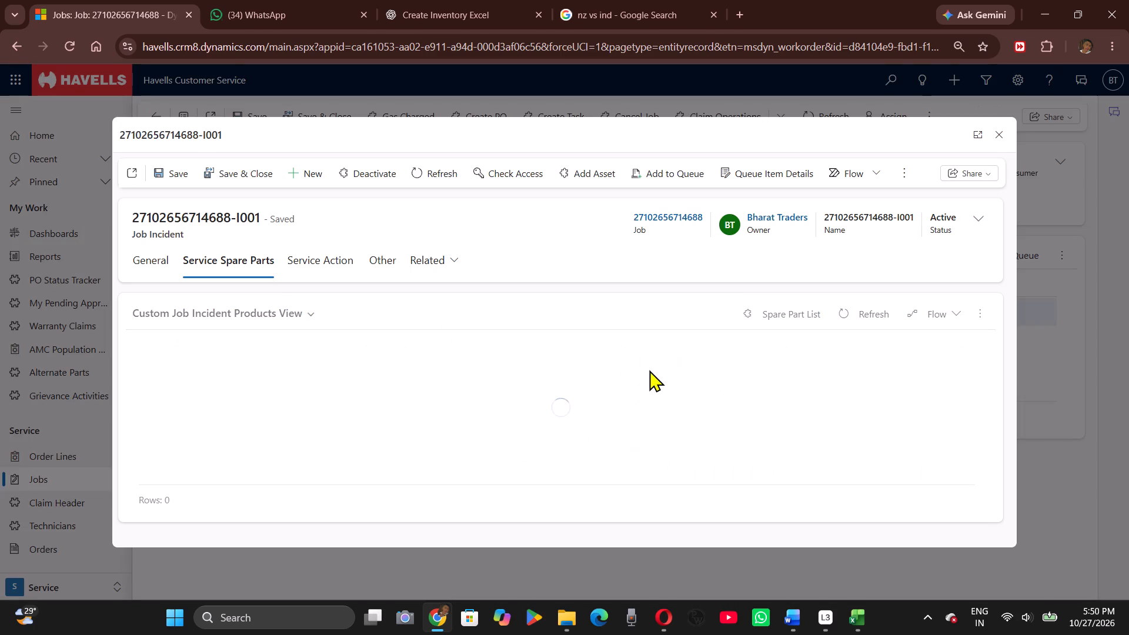
Mark the GSSCLX0066 spare part line as Replace Same Part, save it, and close the job product and incident forms.
triple_click(462, 377)
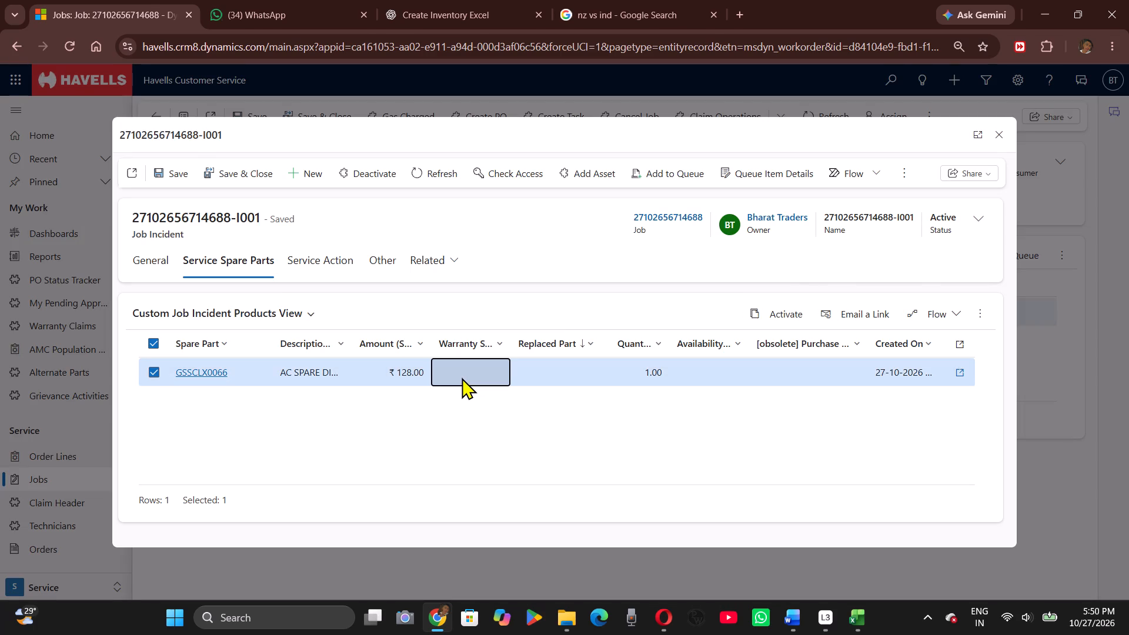
double_click(462, 377)
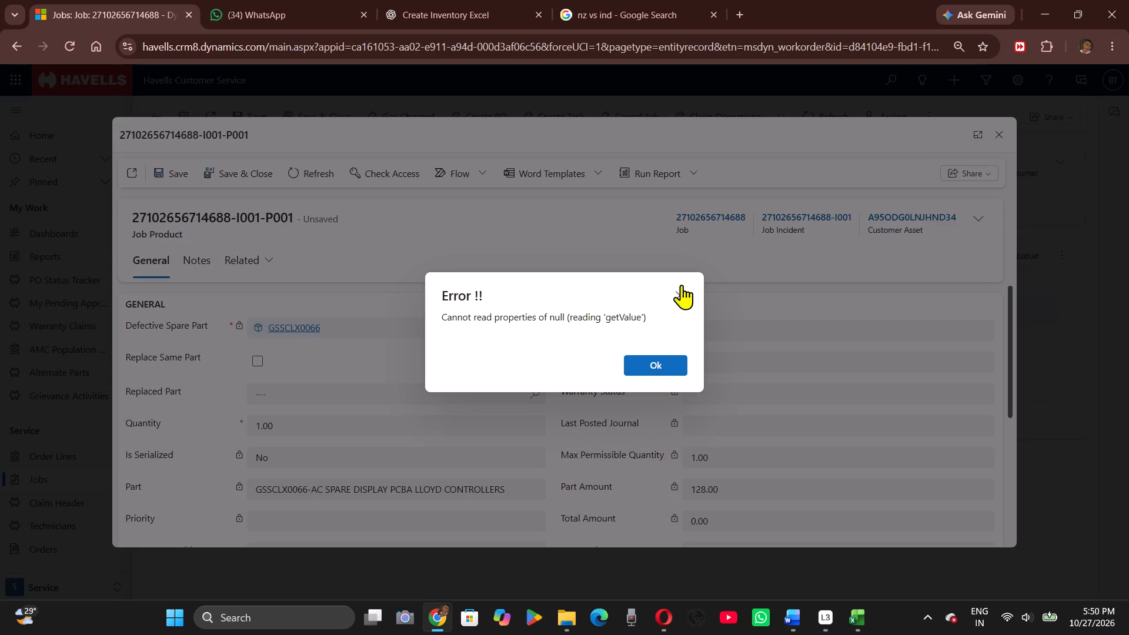
left_click(682, 287)
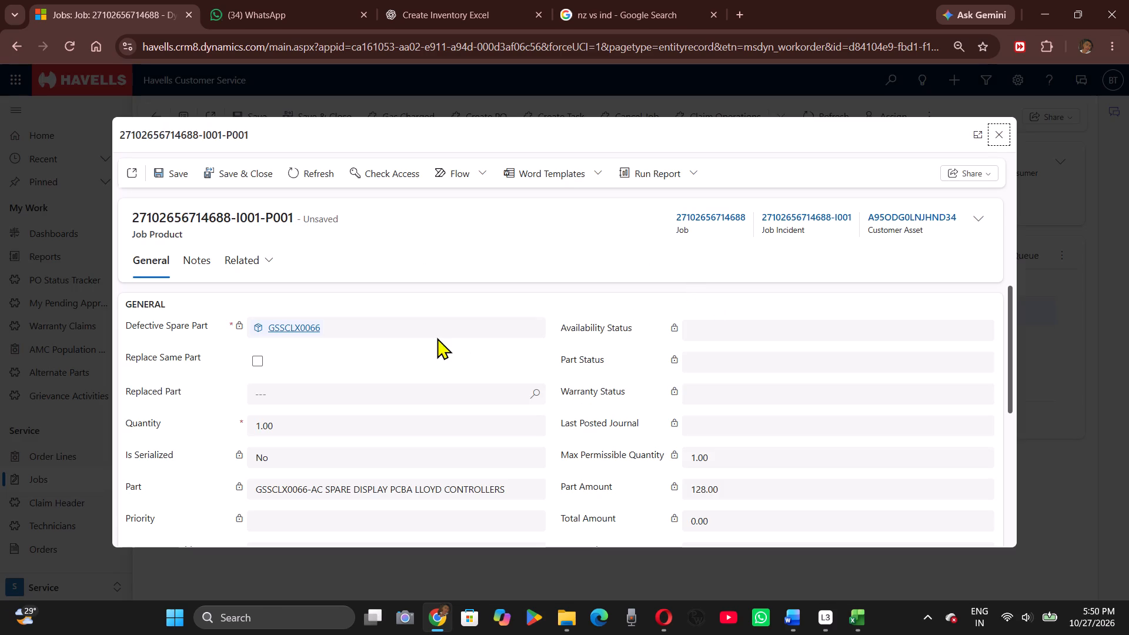
left_click(260, 363)
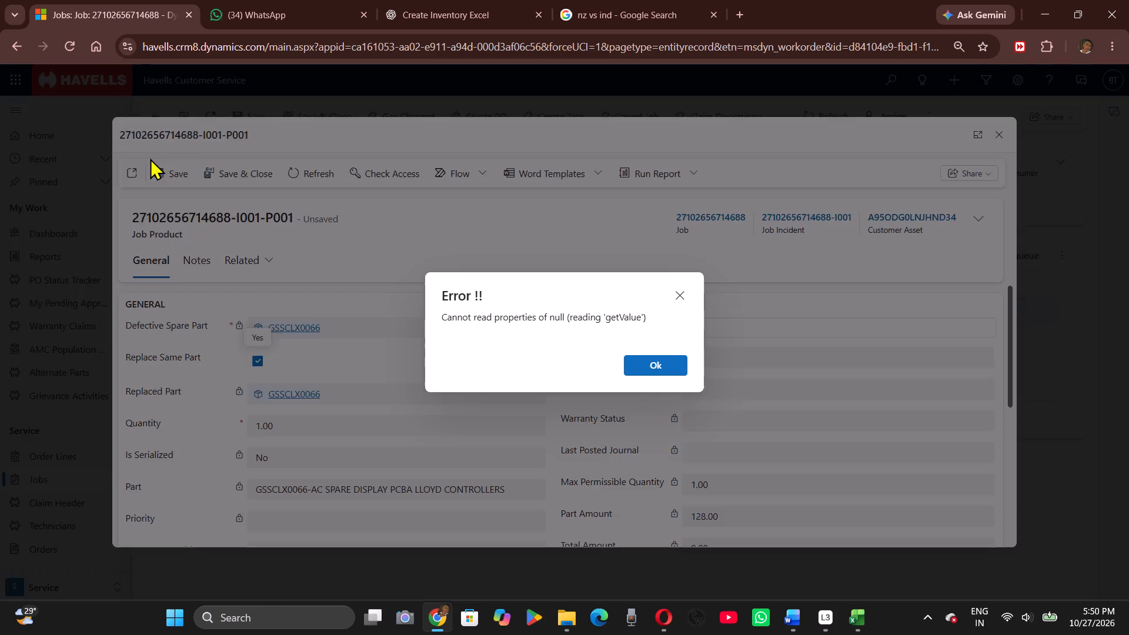
left_click(676, 290)
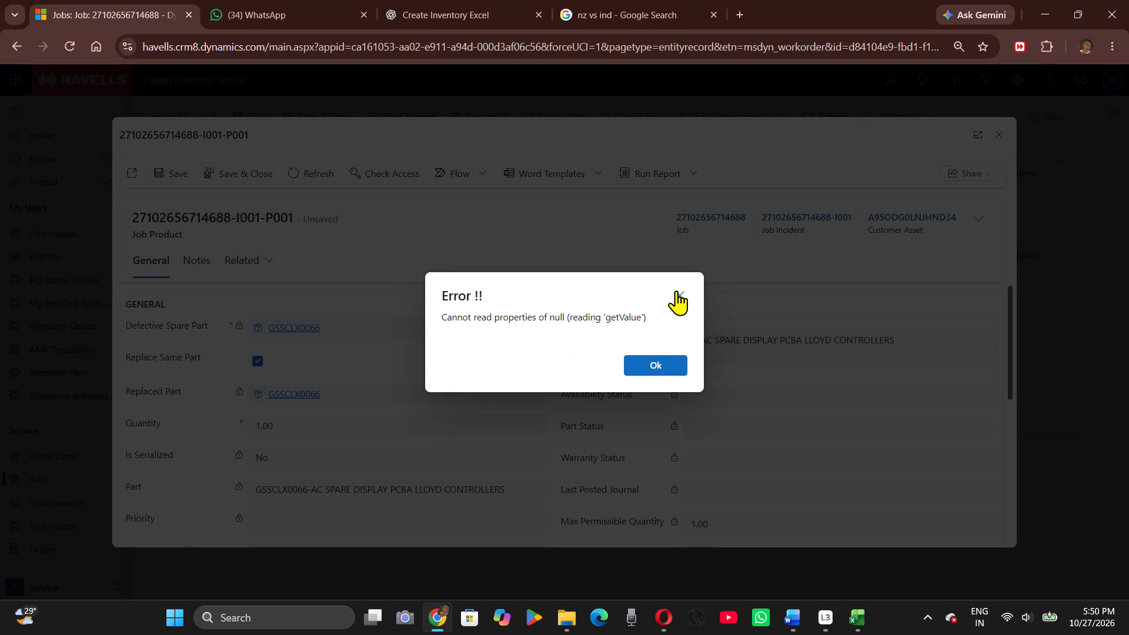
left_click(676, 292)
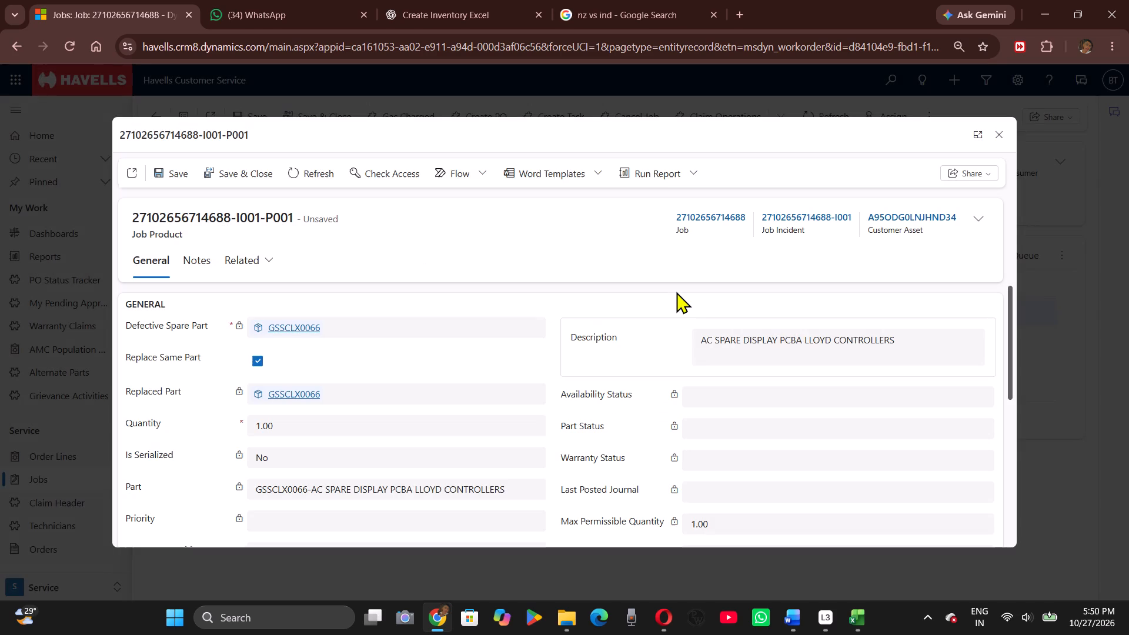
left_click(178, 180)
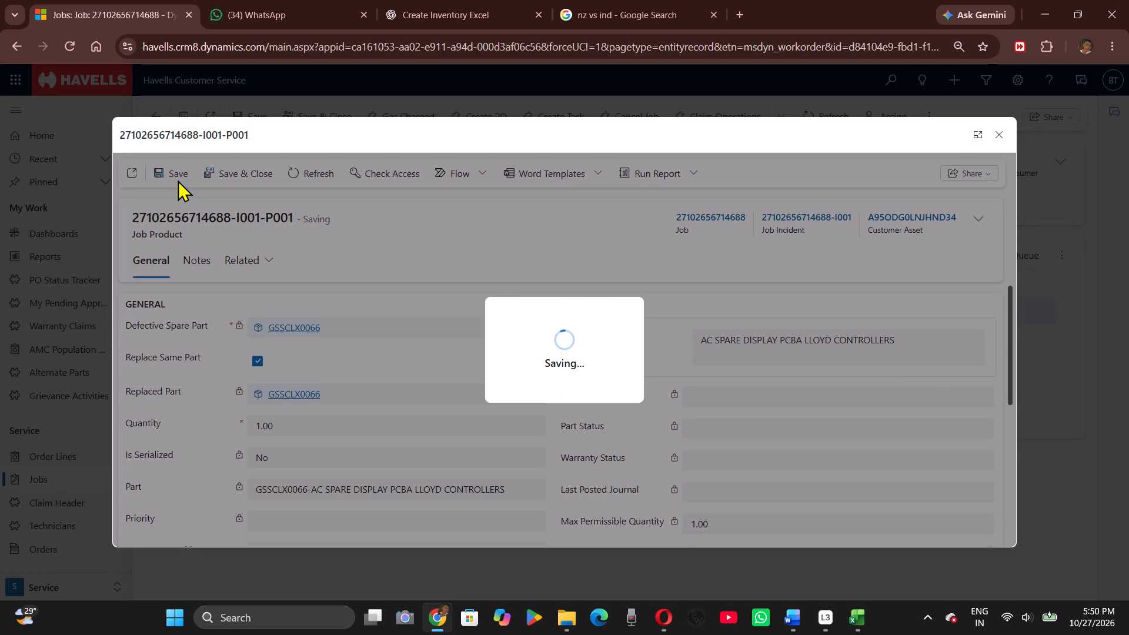
left_click(999, 139)
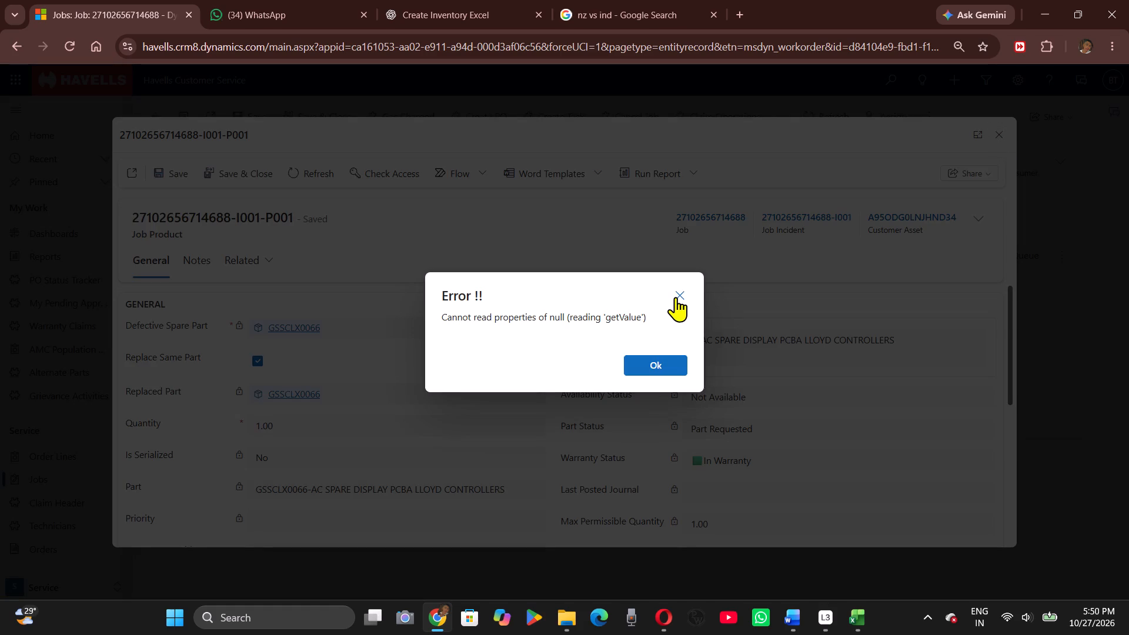
left_click(676, 297)
left_click(677, 297)
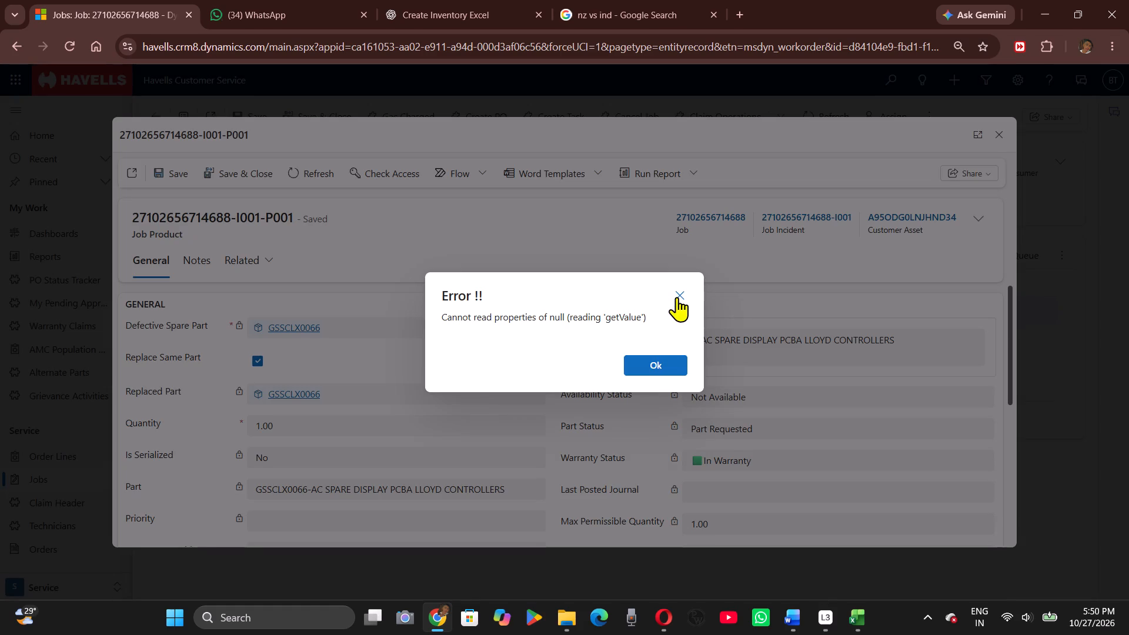
left_click(1008, 131)
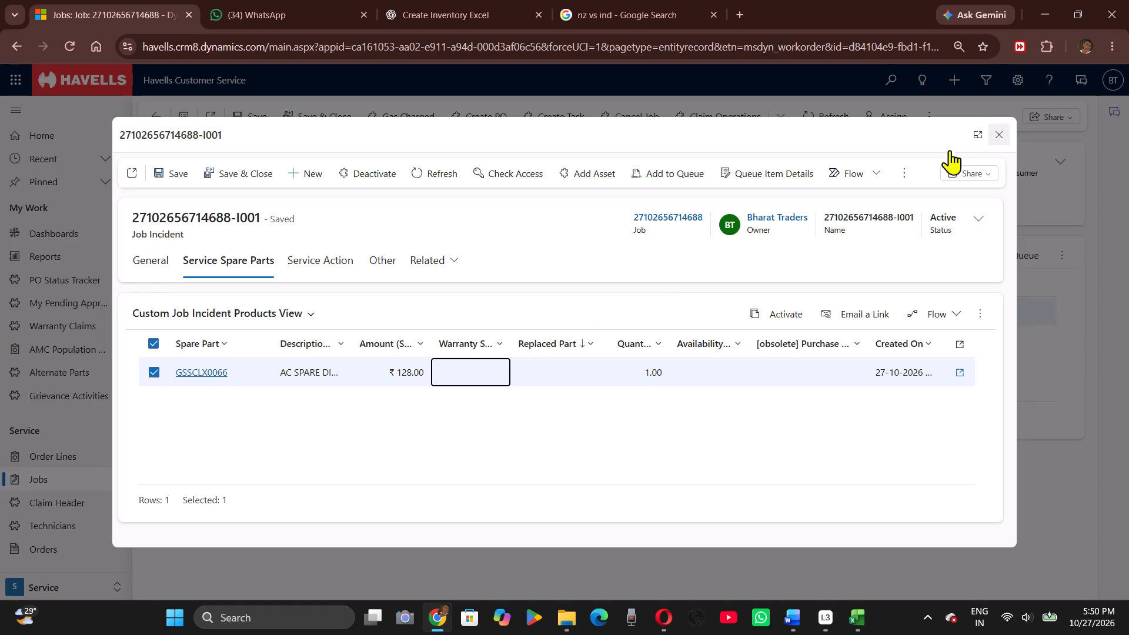
left_click(1001, 133)
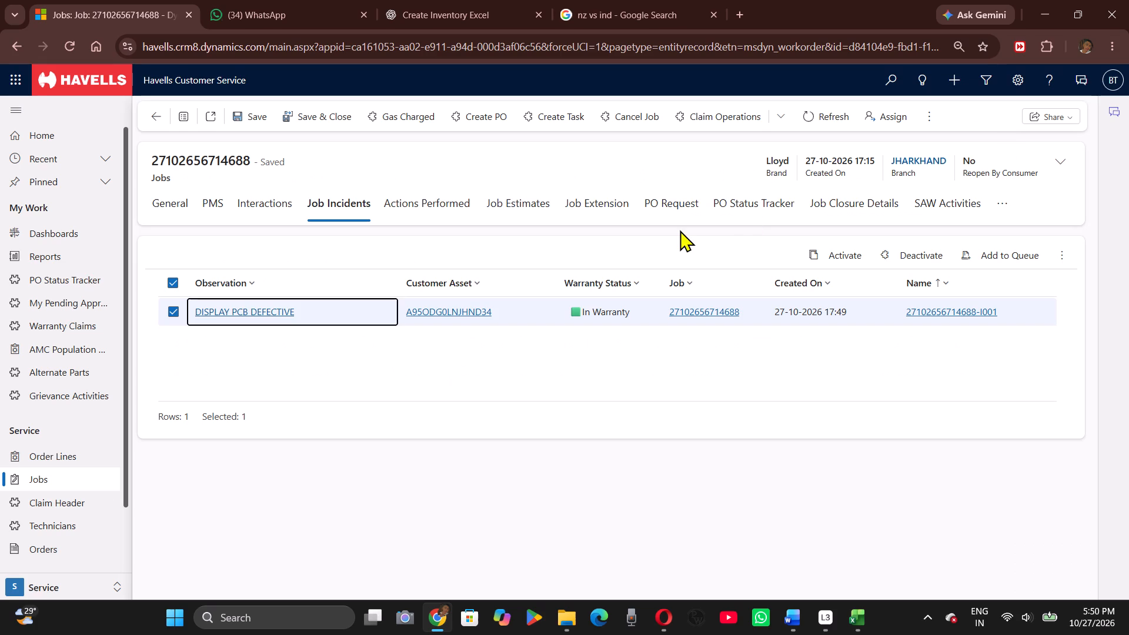
Create the PO for this job's spare part, review the job's general details, and return to the Active Jobs list.
left_click(466, 118)
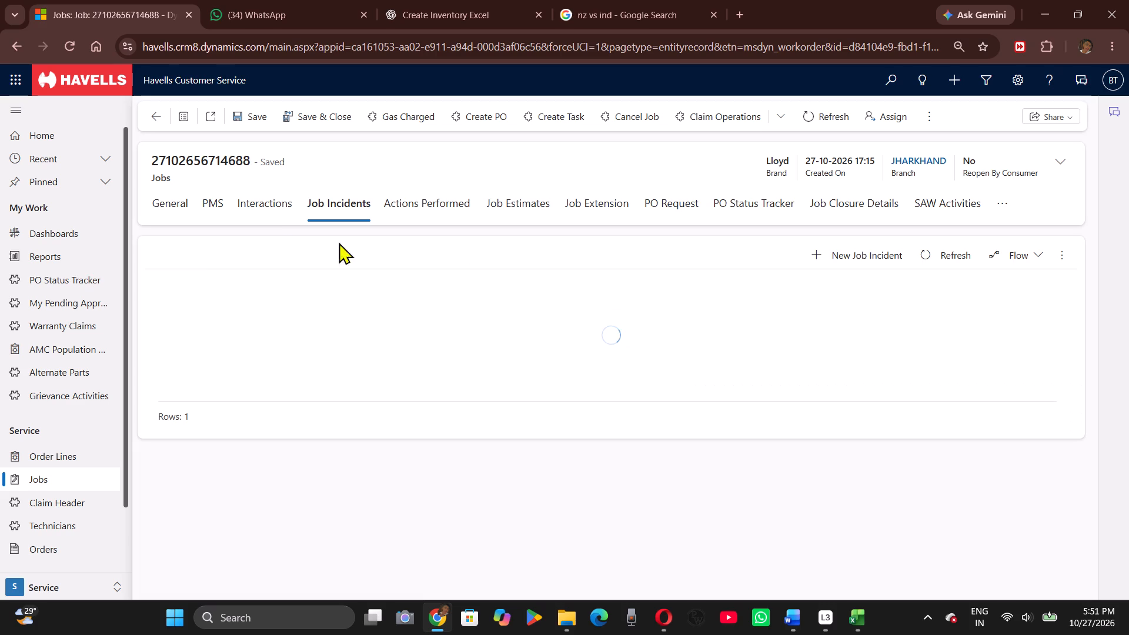
left_click(178, 206)
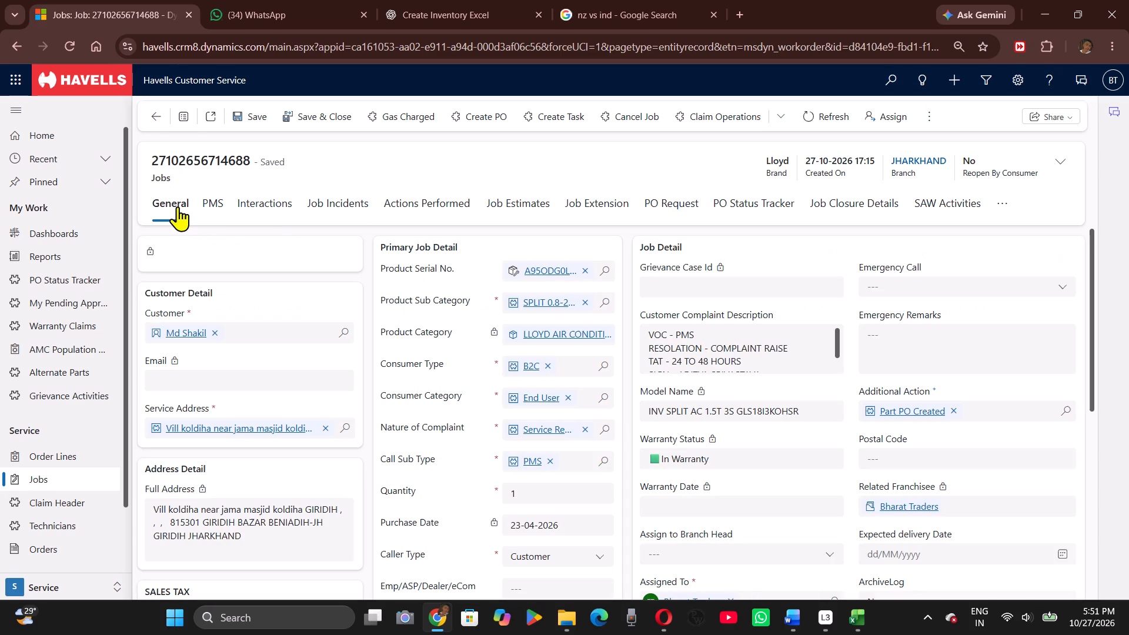
left_click(163, 112)
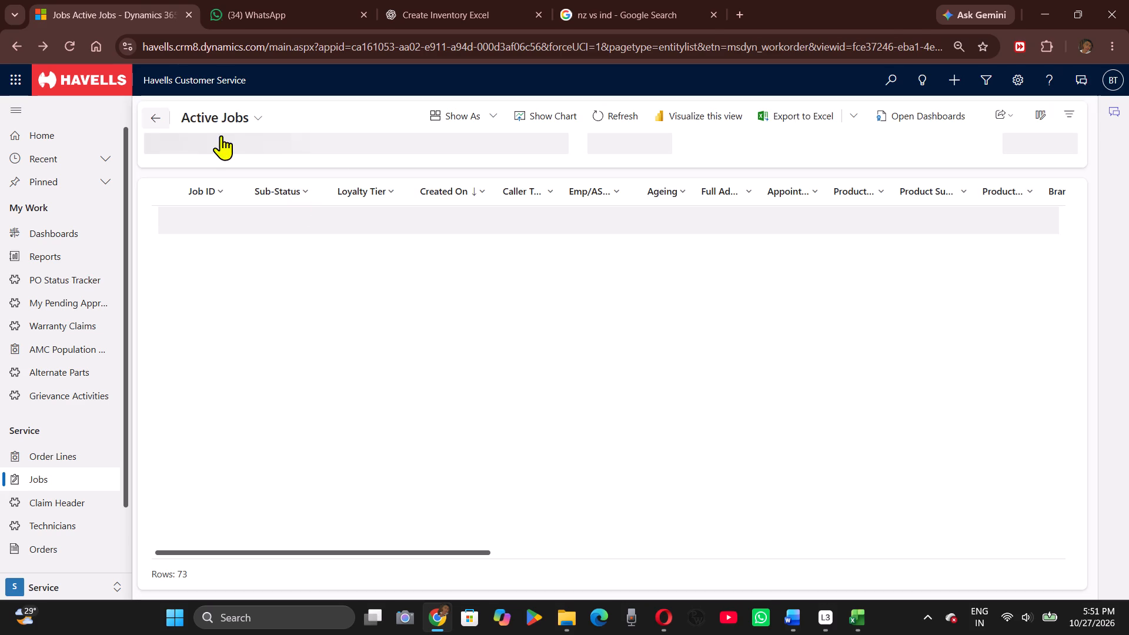